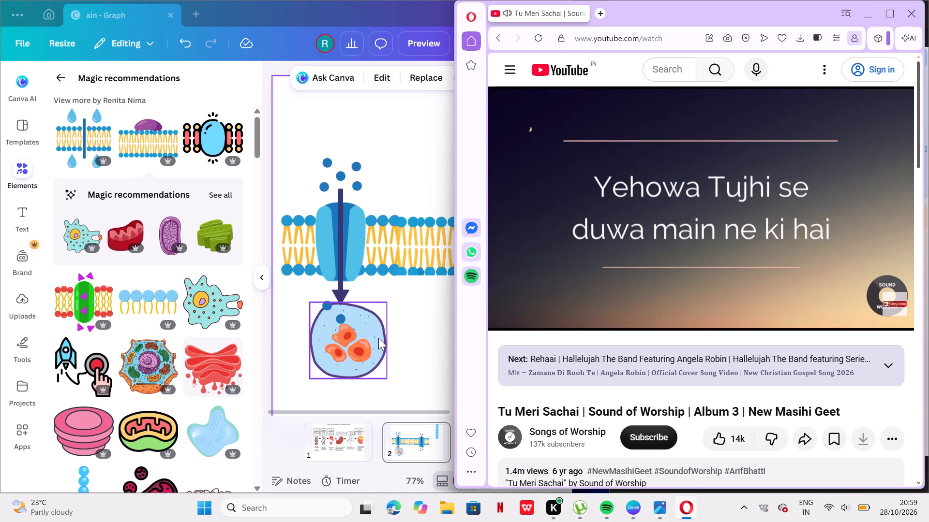
Shrink the light-blue cell outline proportionally and reposition it just below the channel's downward arrow and blue dots.
left_click_drag(378, 338, 390, 353)
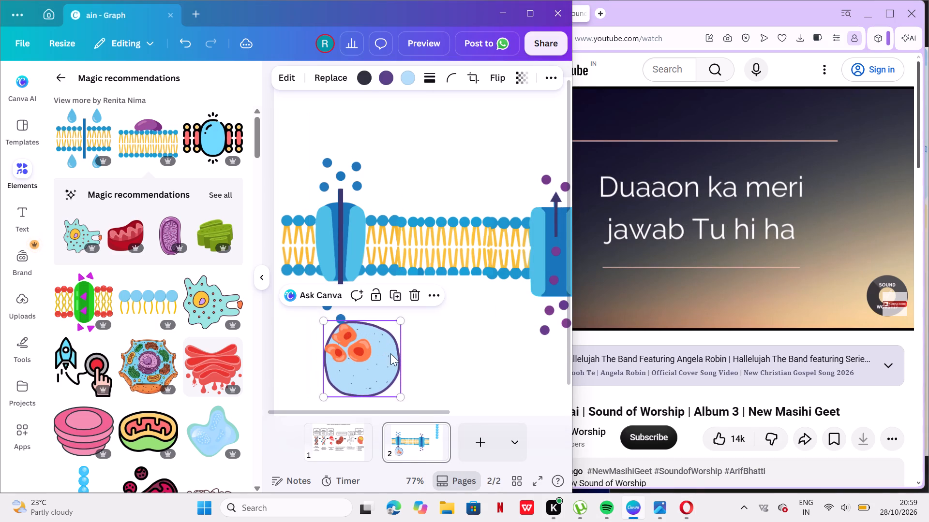
left_click_drag(401, 393, 387, 380)
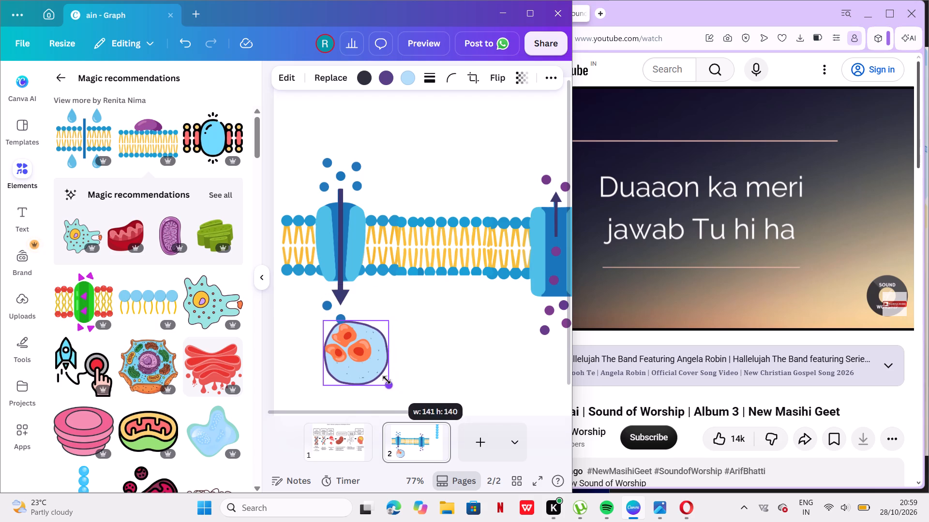
left_click_drag(387, 380, 382, 377)
left_click_drag(360, 367, 348, 377)
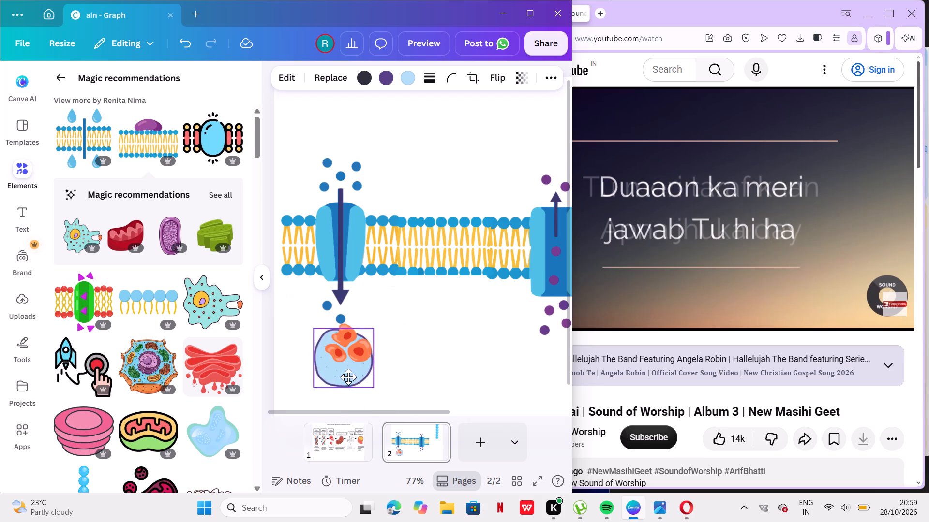
left_click_drag(348, 377, 354, 378)
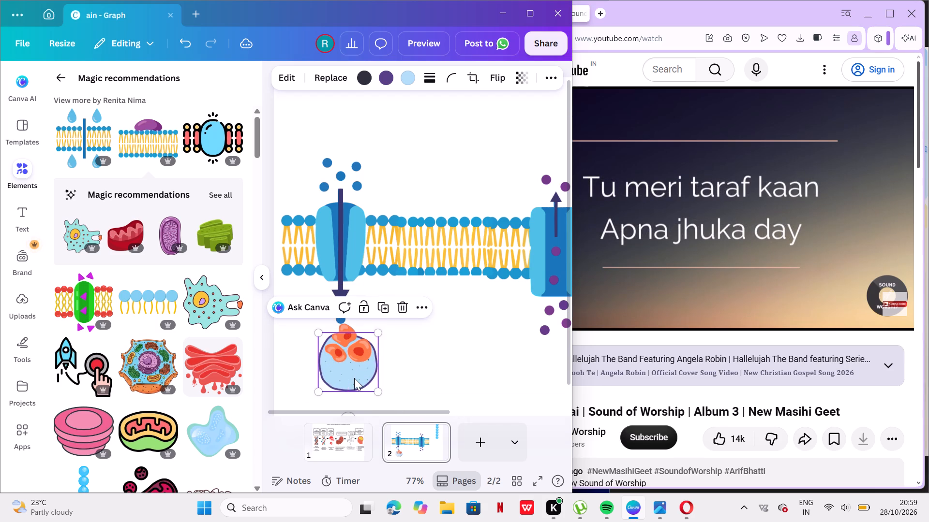
Move the orange cell cluster down so it sits centred inside the light-blue cell outline, keeping its original size.
left_click(356, 355)
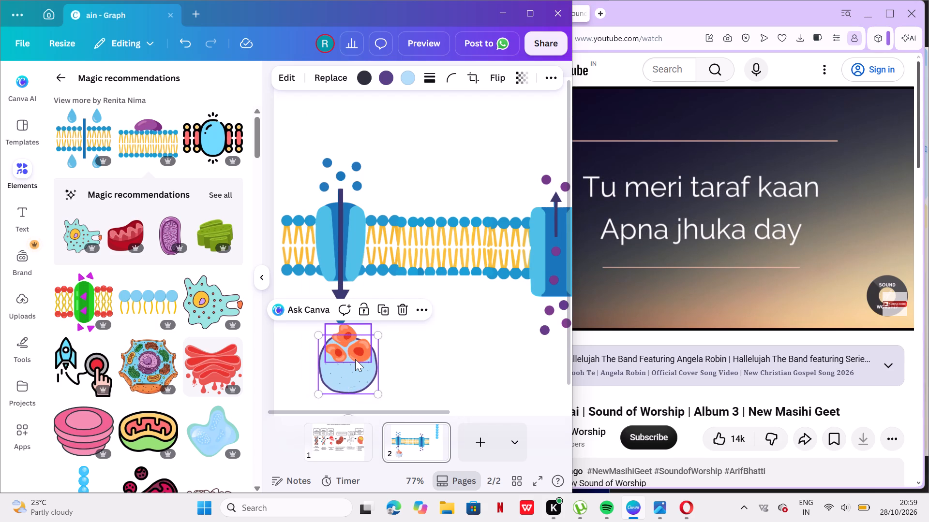
left_click(354, 344)
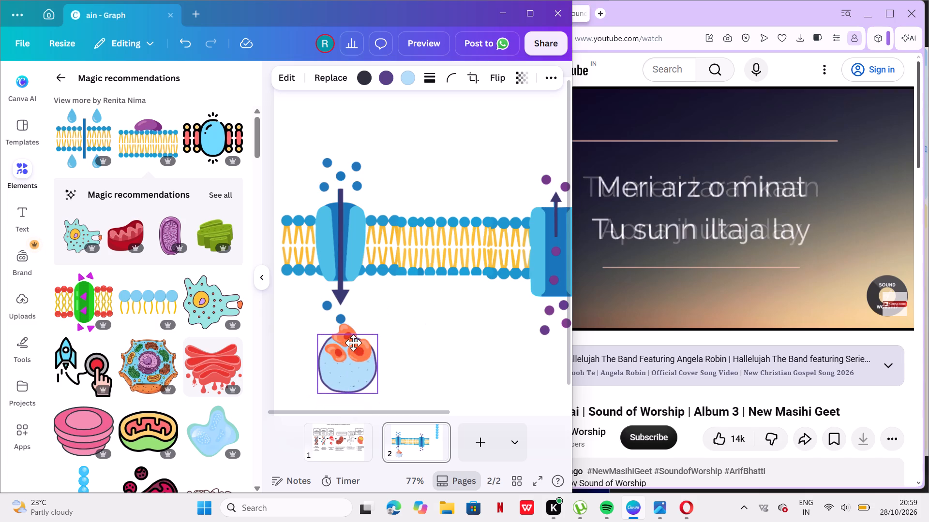
double_click(353, 342)
left_click_drag(353, 342, 355, 353)
left_click(355, 353)
left_click_drag(355, 353, 355, 359)
left_click(355, 359)
left_click_drag(355, 359, 370, 394)
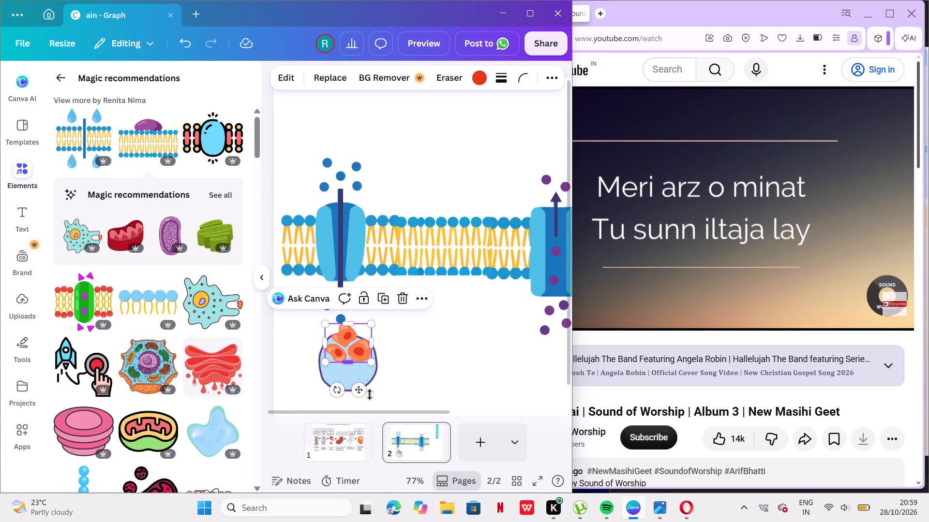
left_click_drag(370, 394, 359, 369)
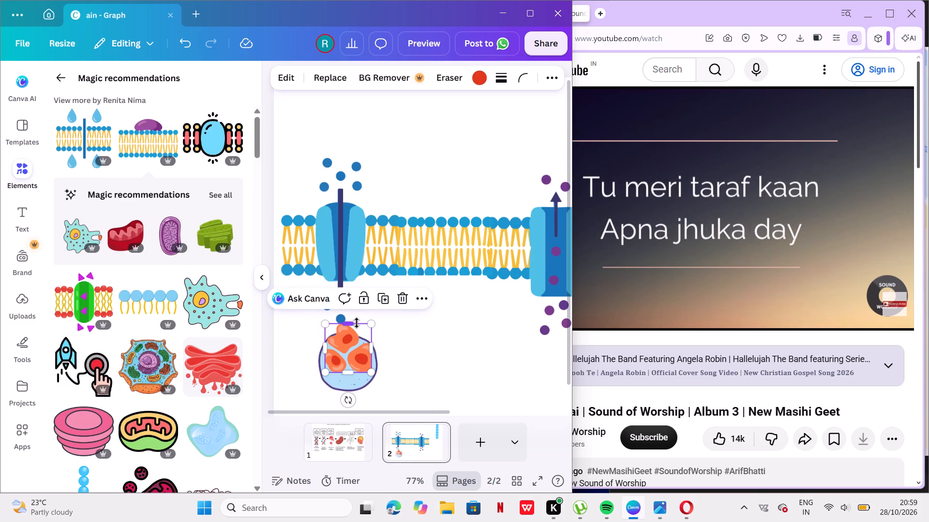
left_click(186, 50)
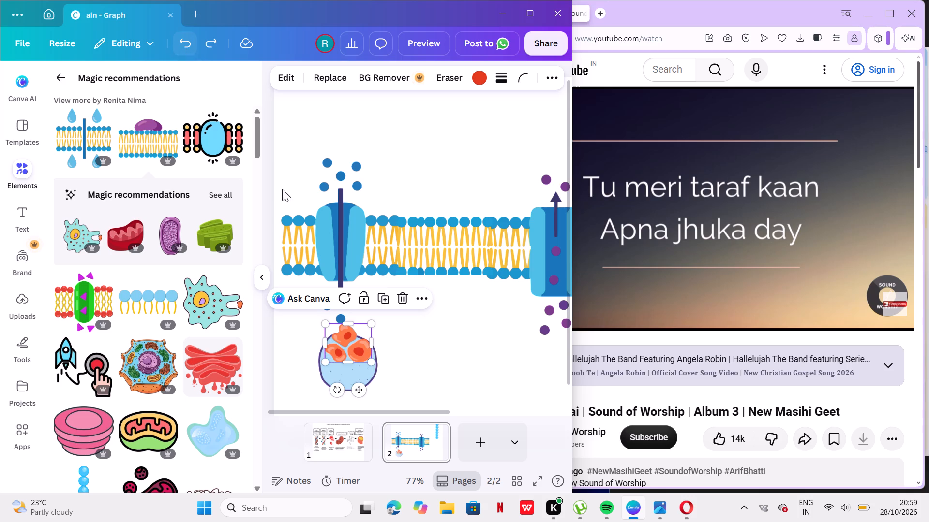
left_click_drag(356, 392, 355, 408)
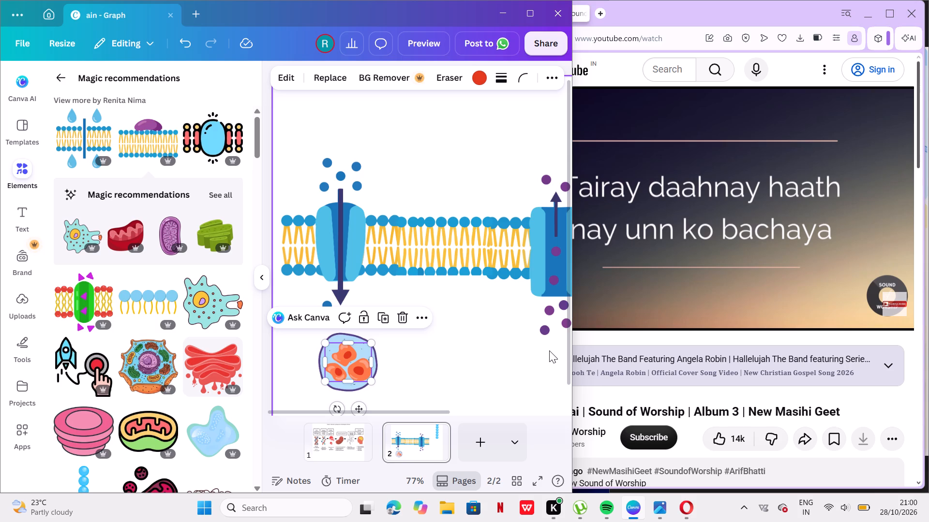
Close the Opera browser window playing the Tu Meri Sachai video.
left_click(915, 11)
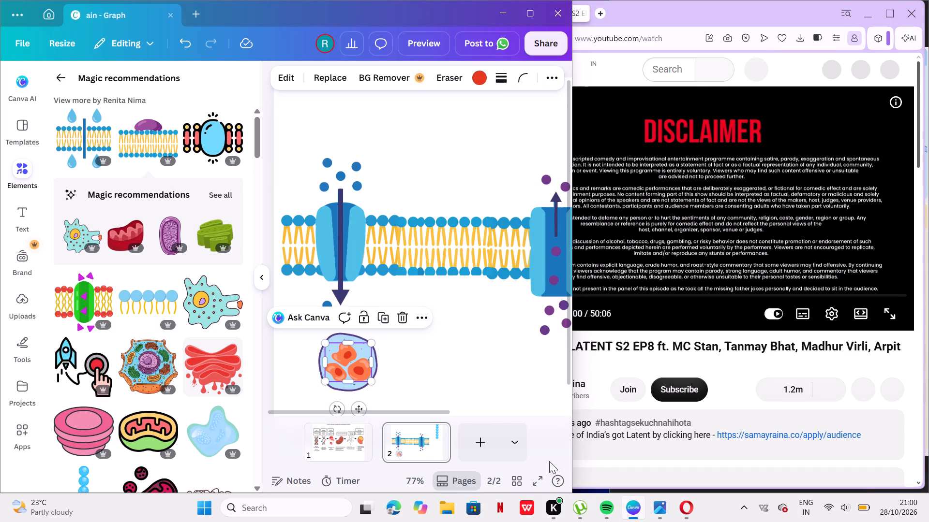
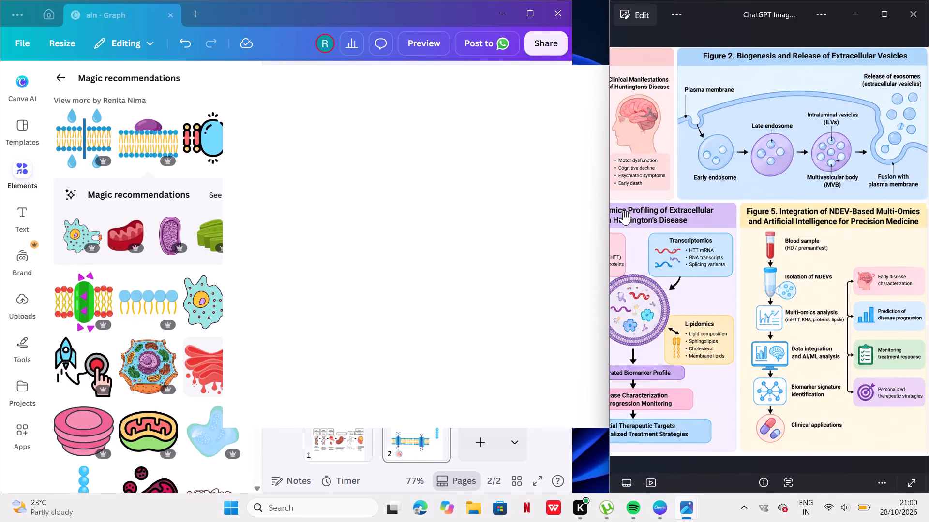
Delete the orange cell cluster from inside the light-blue cell outline below the channel.
left_click(454, 16)
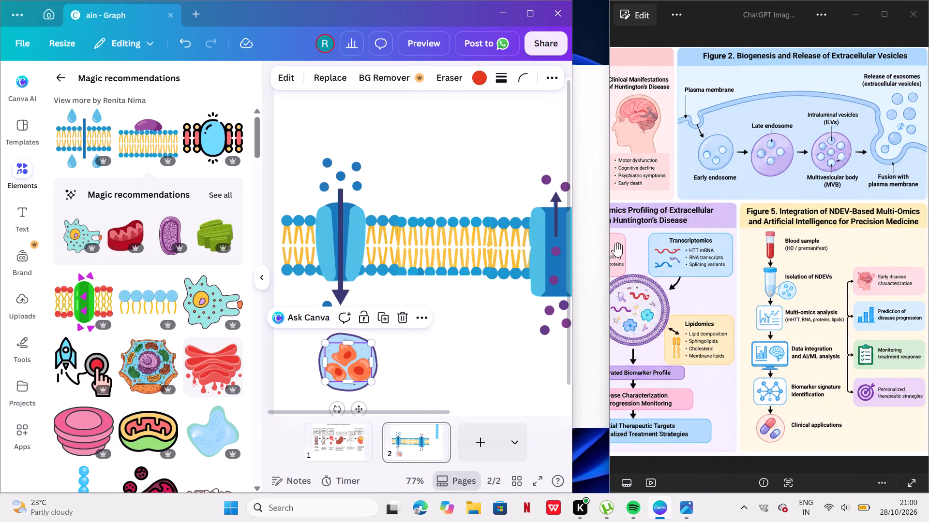
left_click(461, 365)
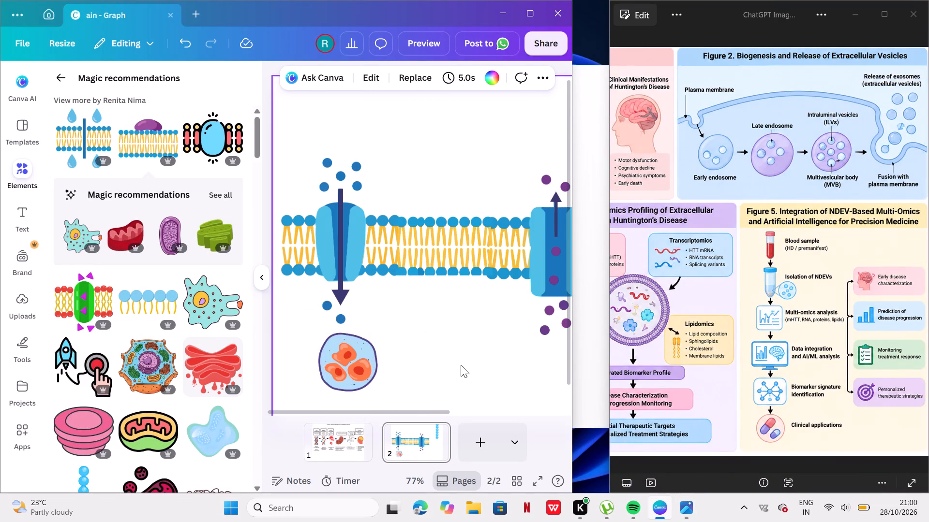
left_click(355, 364)
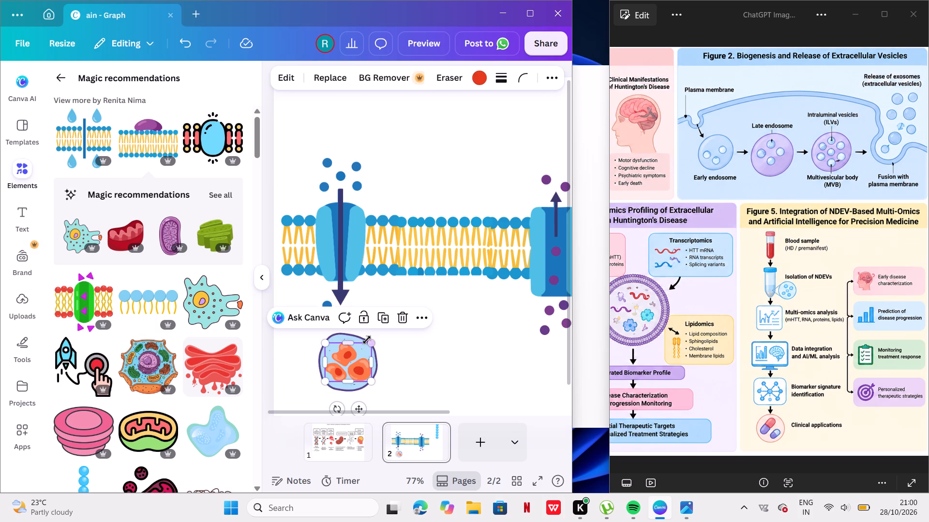
left_click(400, 319)
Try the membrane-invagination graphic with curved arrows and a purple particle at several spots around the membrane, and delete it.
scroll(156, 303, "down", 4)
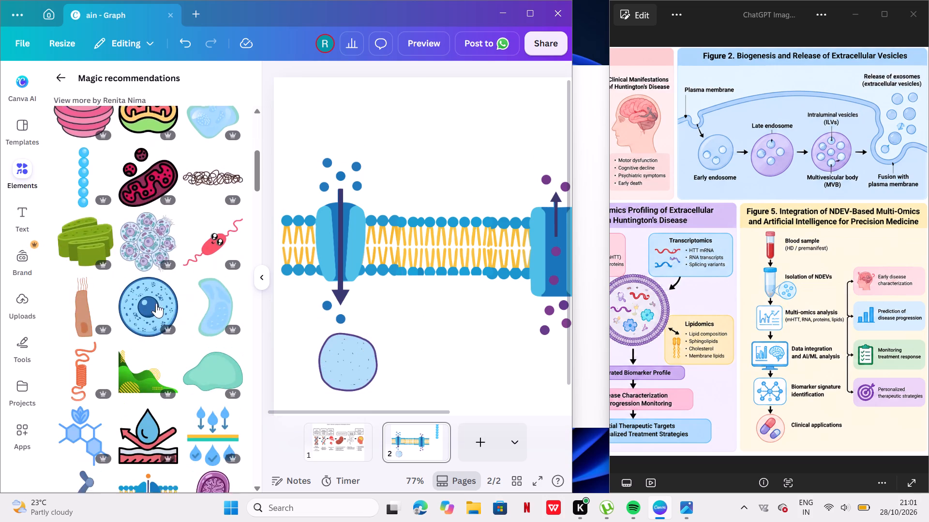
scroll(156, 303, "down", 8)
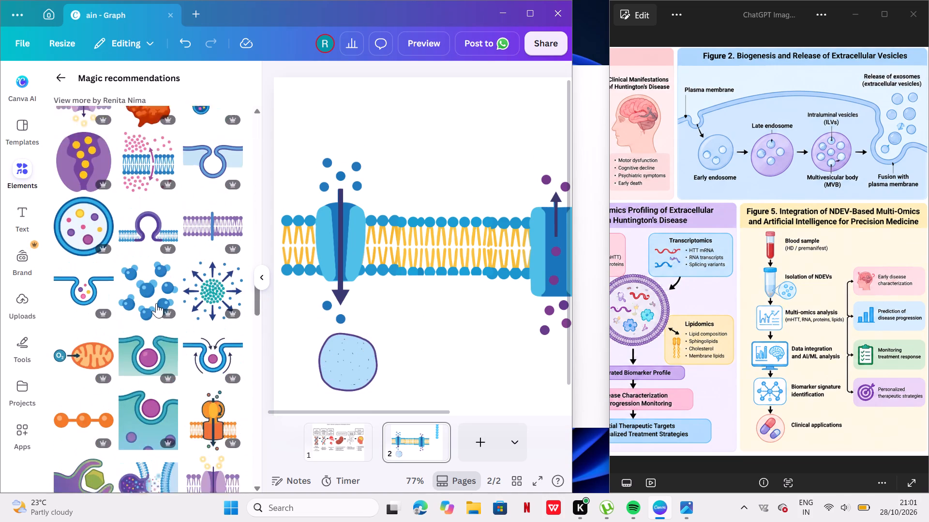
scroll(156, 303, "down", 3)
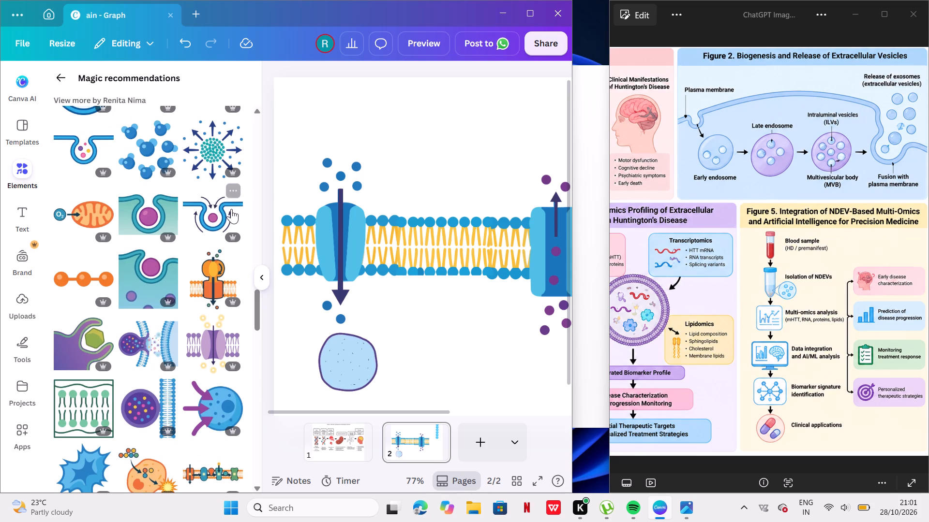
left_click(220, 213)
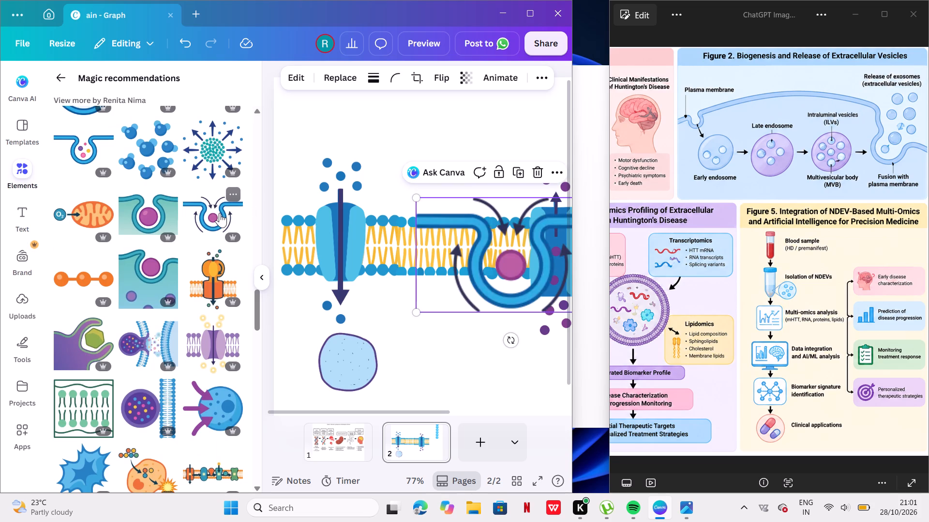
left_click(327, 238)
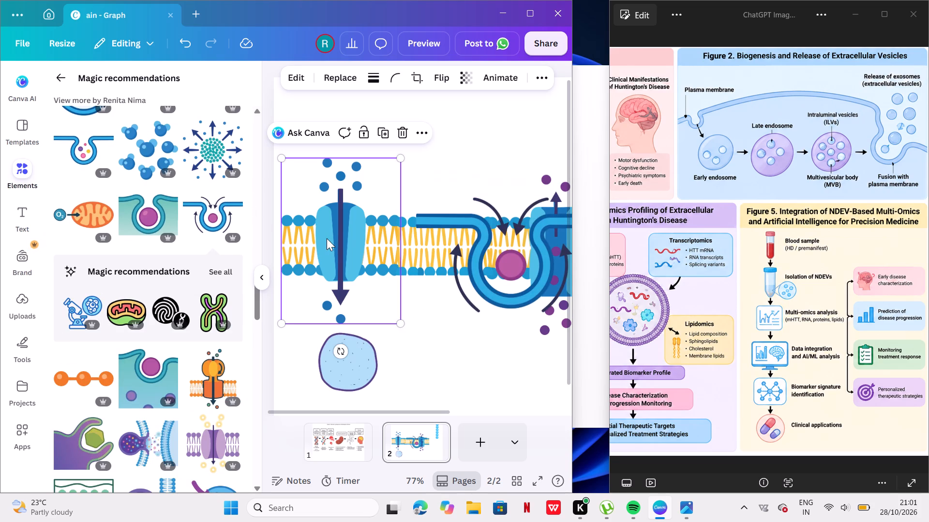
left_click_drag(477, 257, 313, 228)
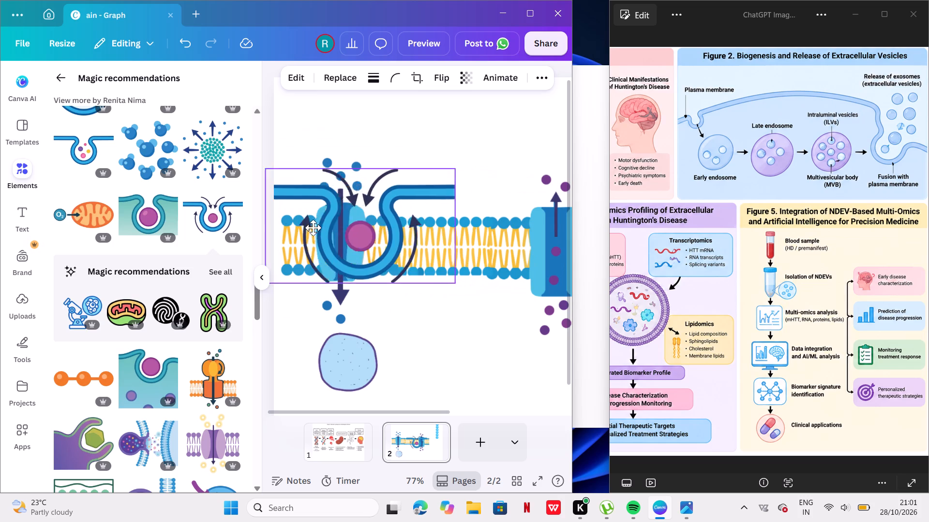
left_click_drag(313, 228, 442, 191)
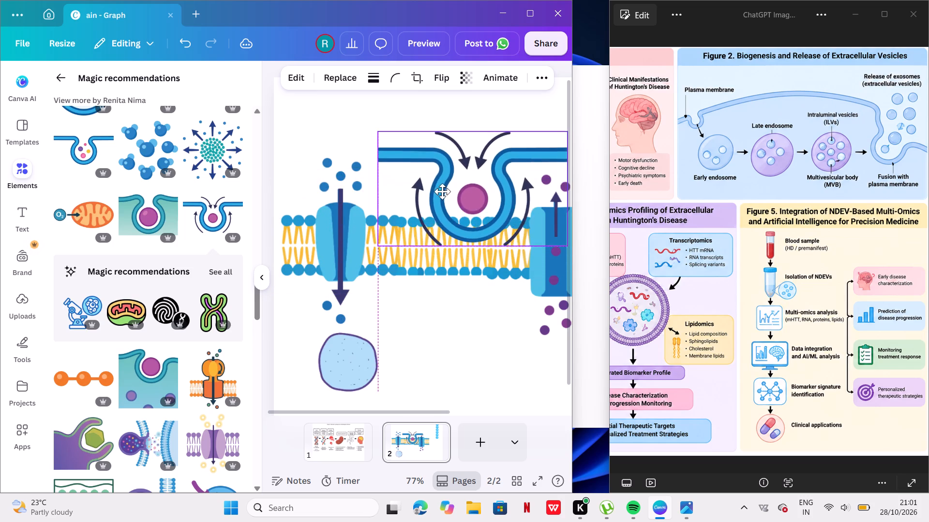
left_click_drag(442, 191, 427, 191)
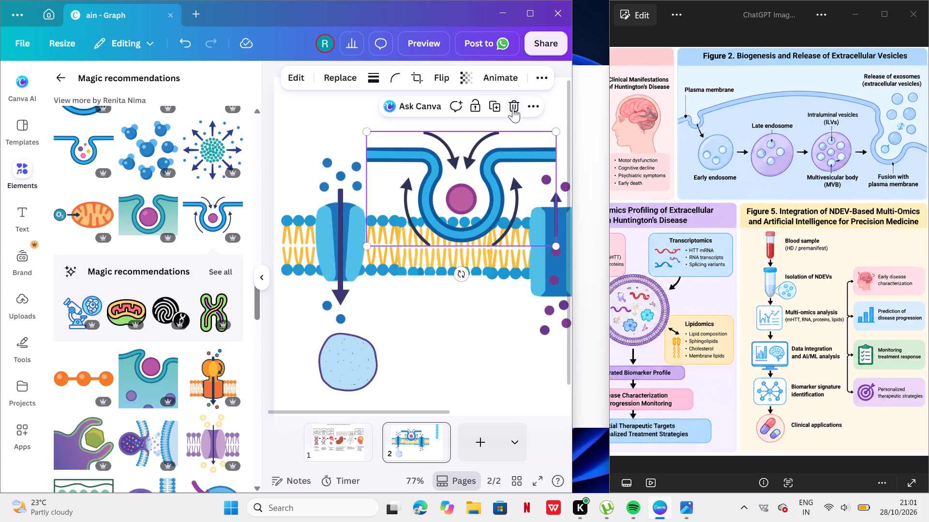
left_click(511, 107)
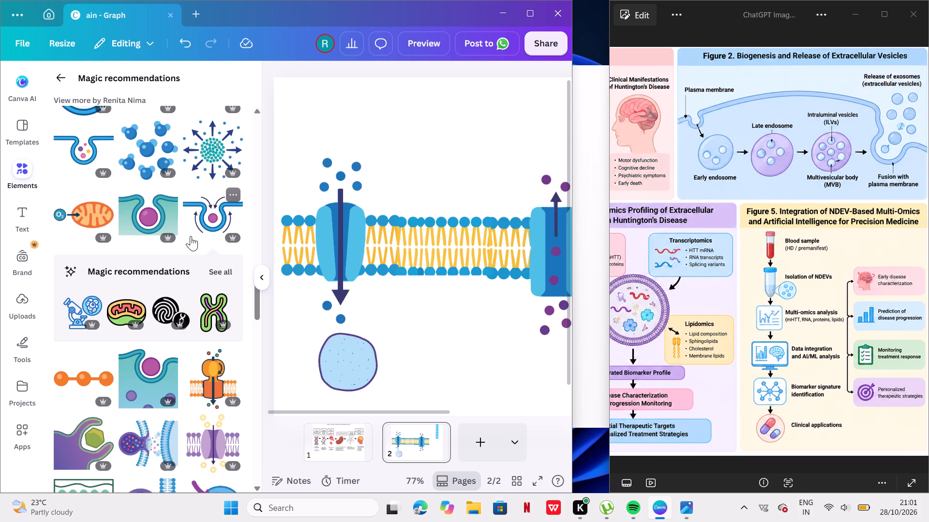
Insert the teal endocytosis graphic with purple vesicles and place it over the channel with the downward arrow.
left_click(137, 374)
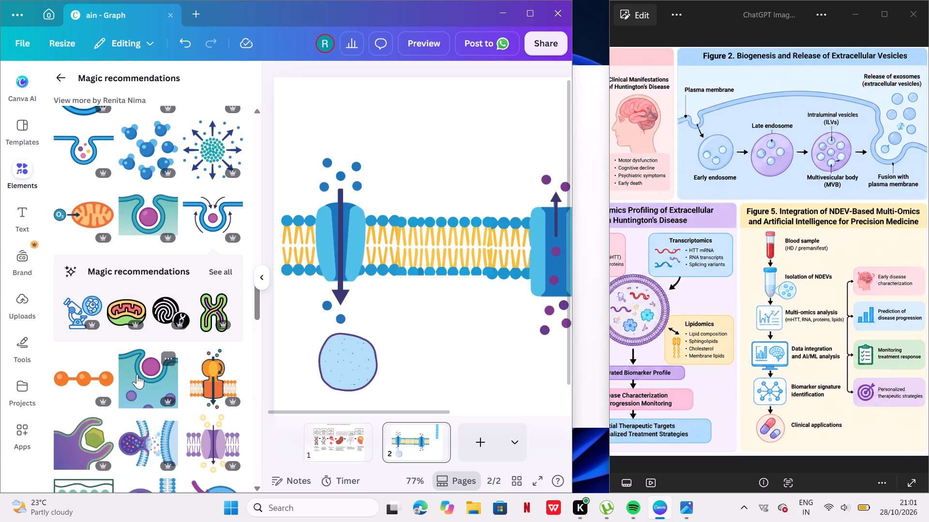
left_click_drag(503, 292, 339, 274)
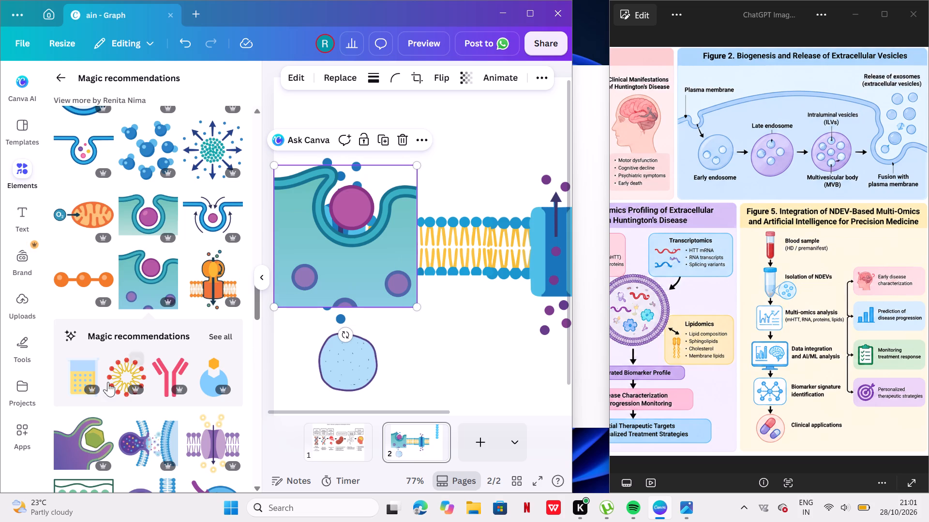
Find and insert the recommended graphic of a dotted purple vesicle fusing with a curved blue membrane.
scroll(106, 382, "down", 4)
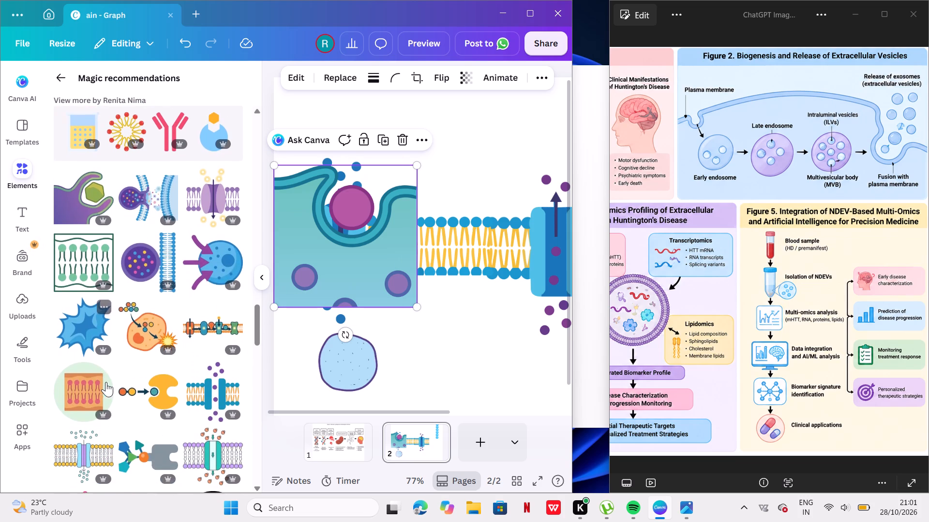
scroll(106, 382, "down", 6)
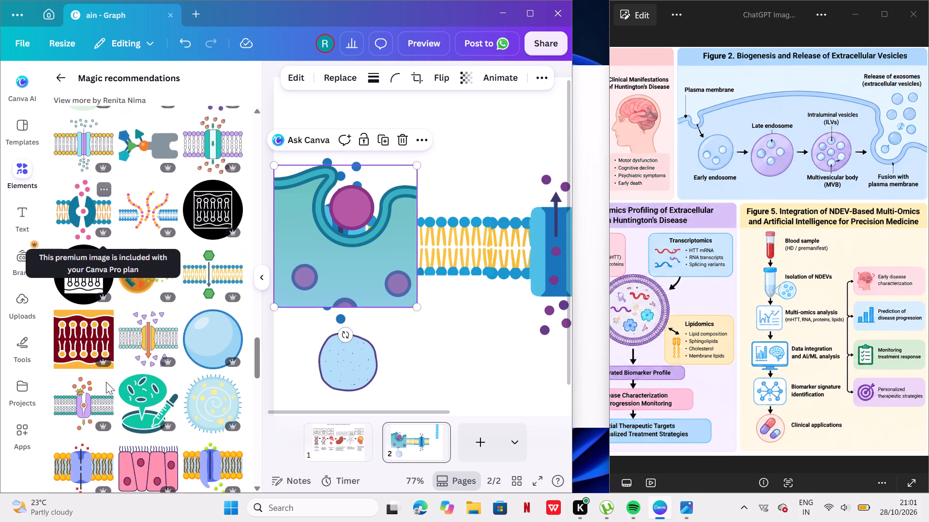
scroll(106, 382, "down", 1)
scroll(106, 382, "up", 7)
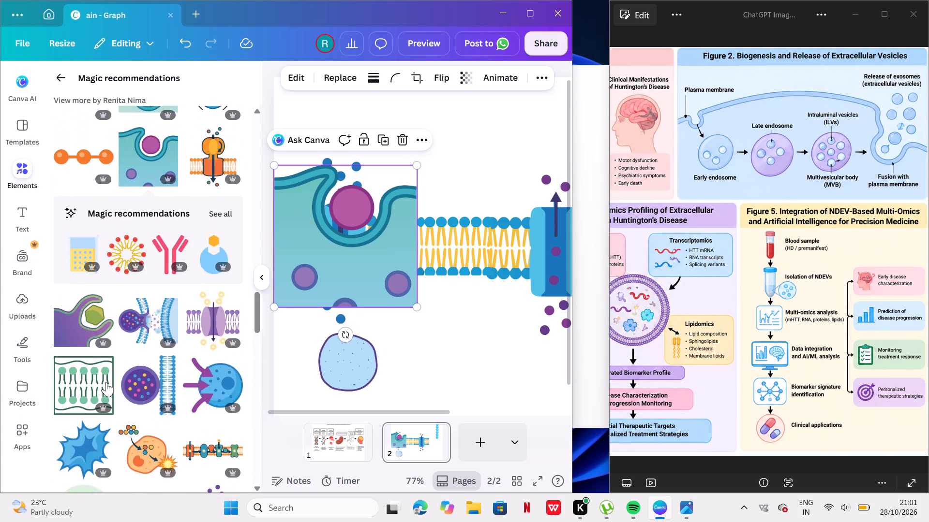
scroll(106, 382, "up", 1)
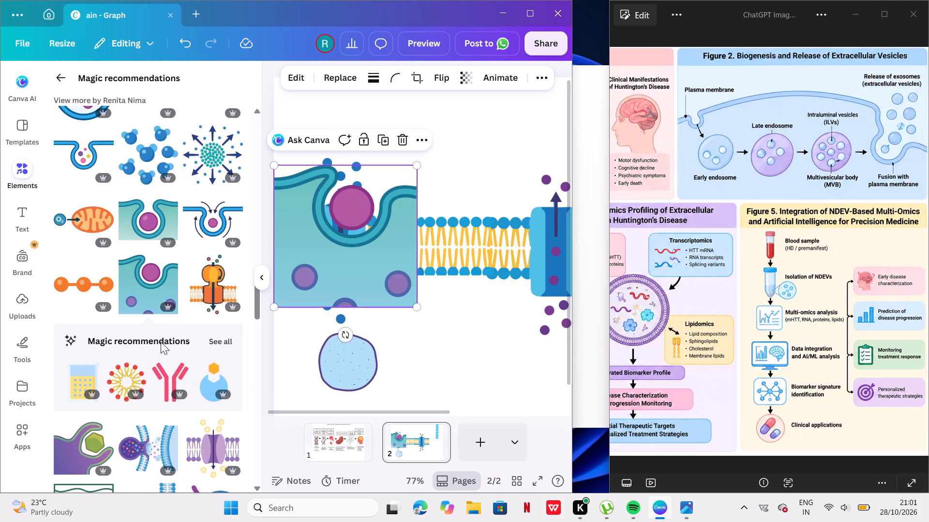
scroll(161, 342, "down", 2)
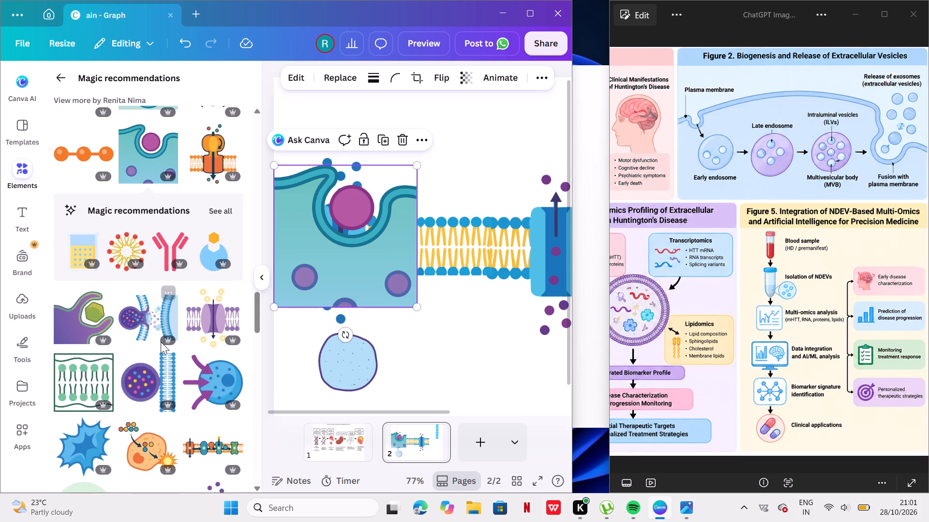
left_click(150, 318)
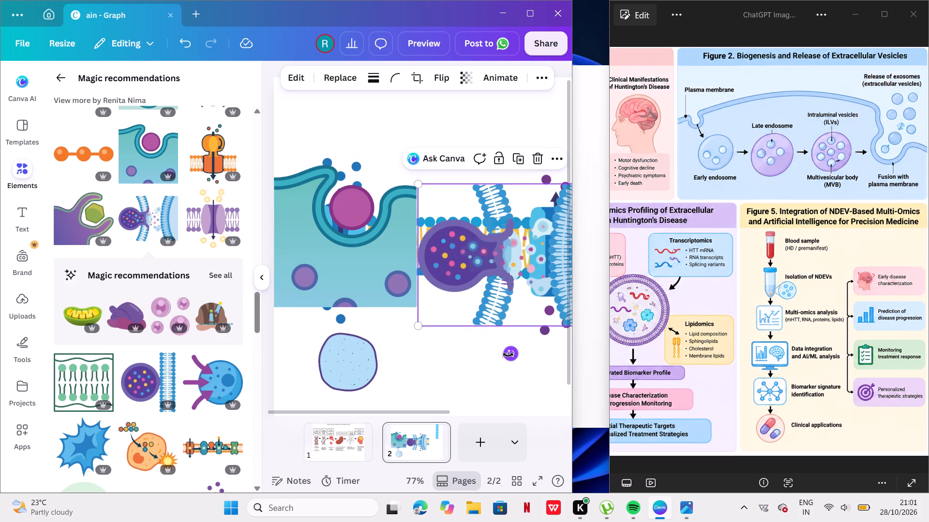
Rotate the vesicle-fusion graphic to about -80° so the purple vesicle hangs below the membrane.
left_click_drag(508, 355, 566, 243)
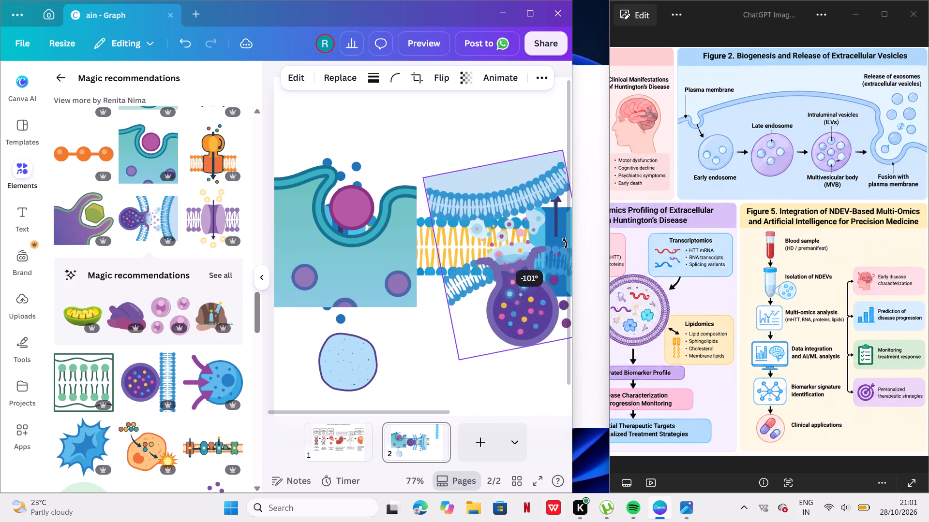
left_click_drag(566, 243, 479, 145)
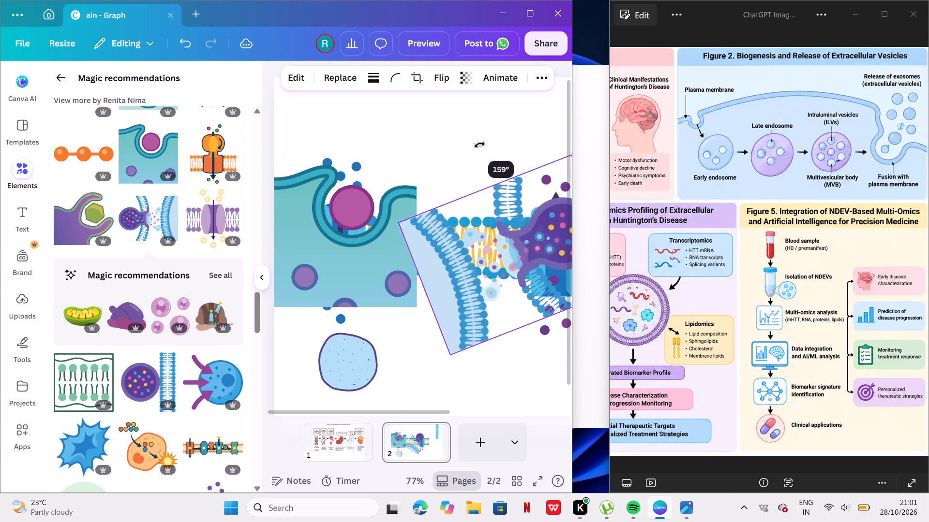
left_click_drag(479, 145, 434, 291)
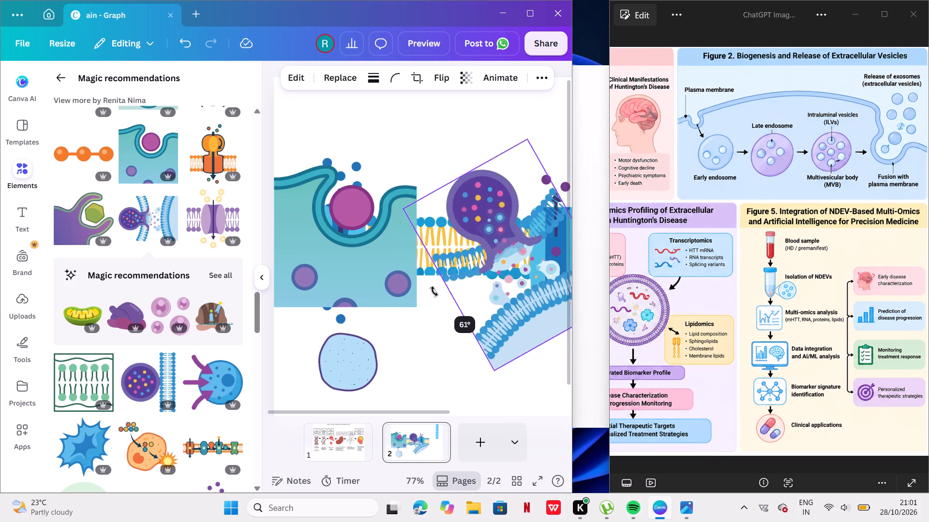
left_click_drag(434, 291, 466, 286)
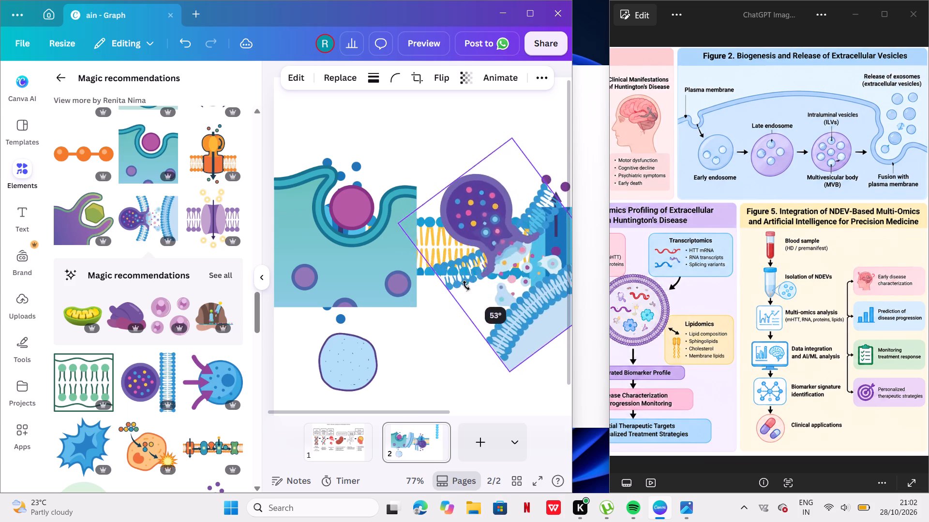
left_click_drag(466, 286, 556, 265)
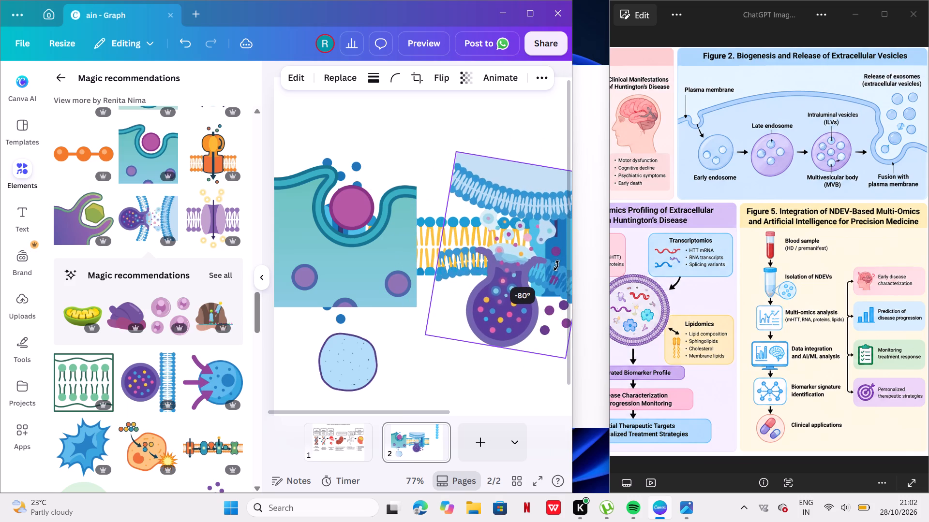
left_click_drag(556, 265, 562, 265)
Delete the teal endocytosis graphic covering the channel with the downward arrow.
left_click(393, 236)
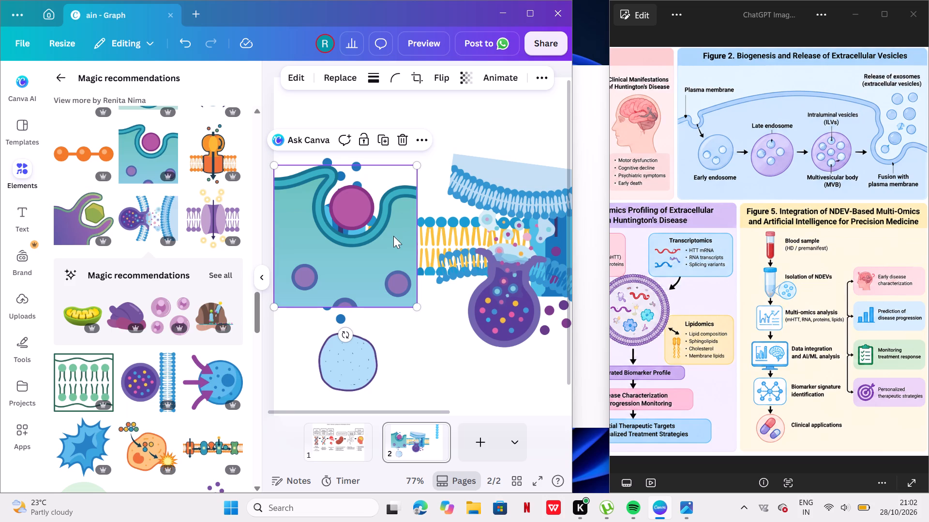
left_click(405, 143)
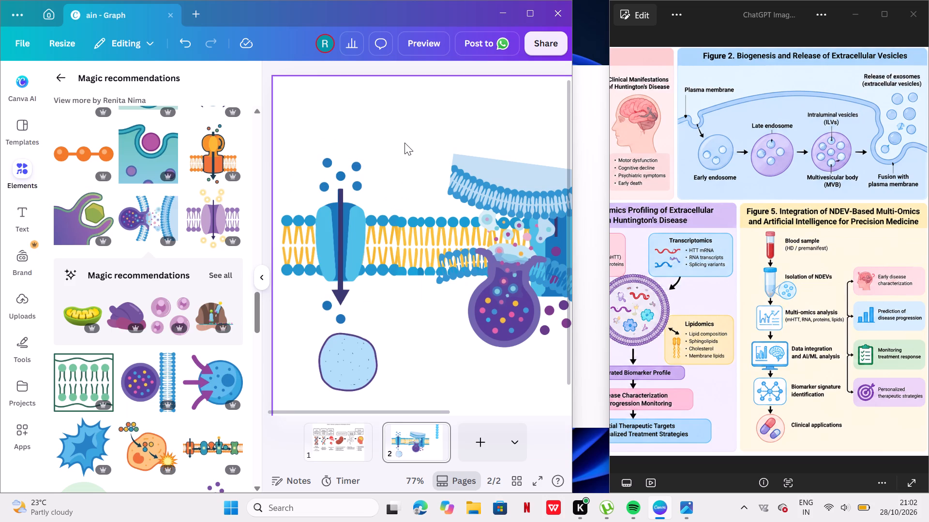
Browse the recommended graphics for further vesicle, cell and membrane illustrations.
scroll(155, 335, "down", 3)
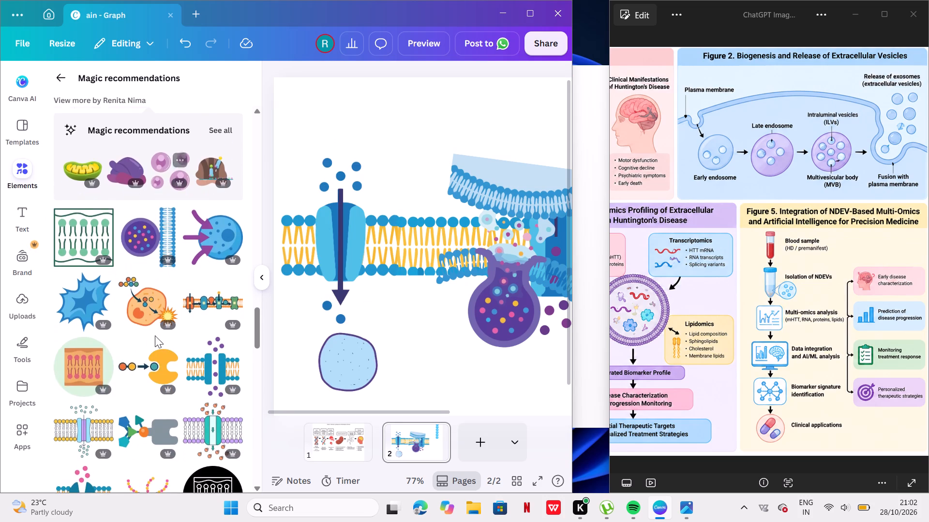
scroll(155, 335, "down", 5)
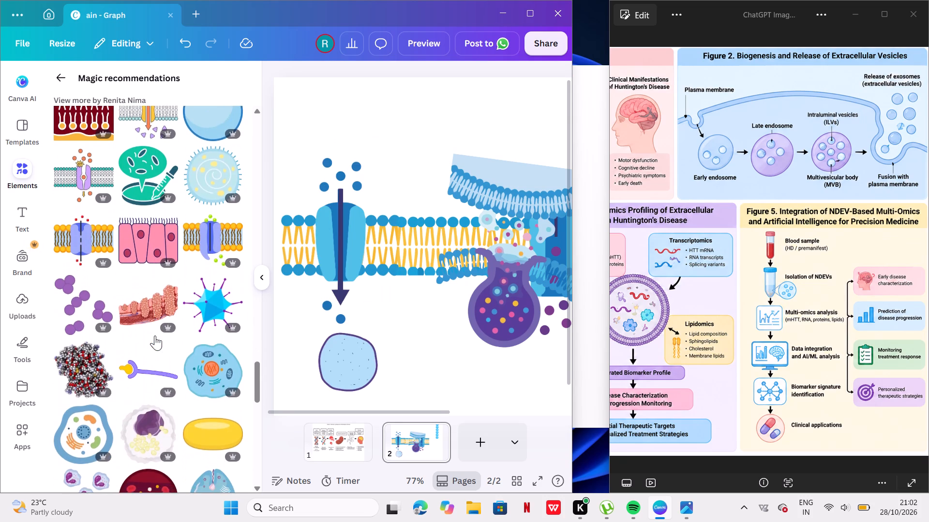
scroll(155, 335, "down", 4)
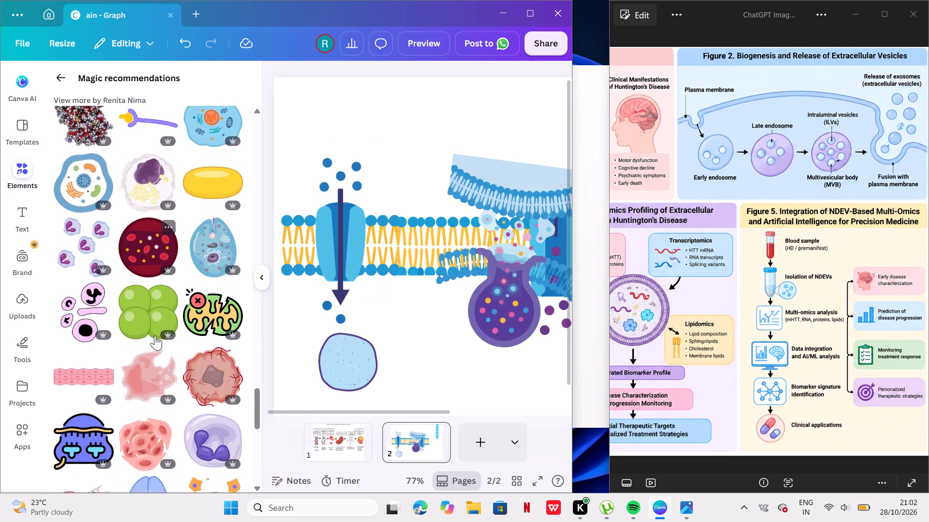
scroll(155, 335, "down", 3)
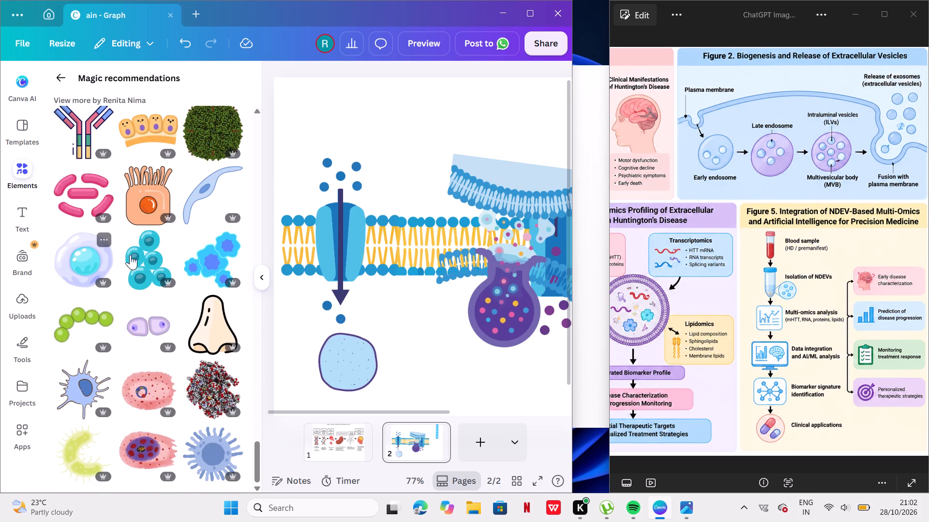
scroll(186, 159, "down", 4)
scroll(186, 159, "up", 6)
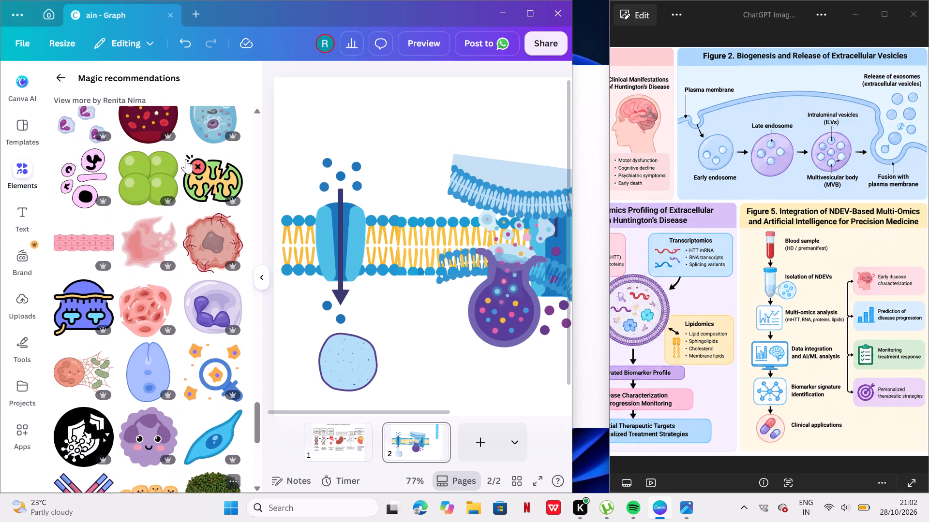
scroll(186, 159, "up", 2)
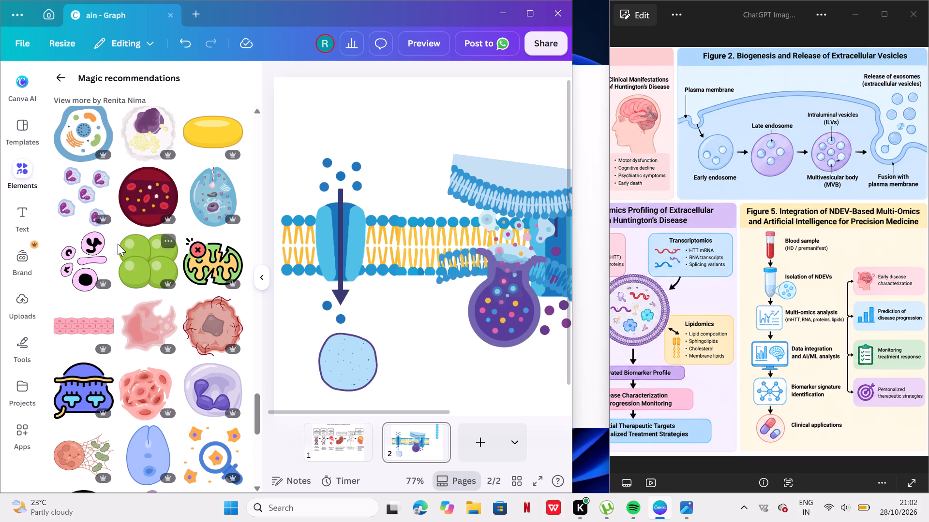
scroll(182, 173, "up", 4)
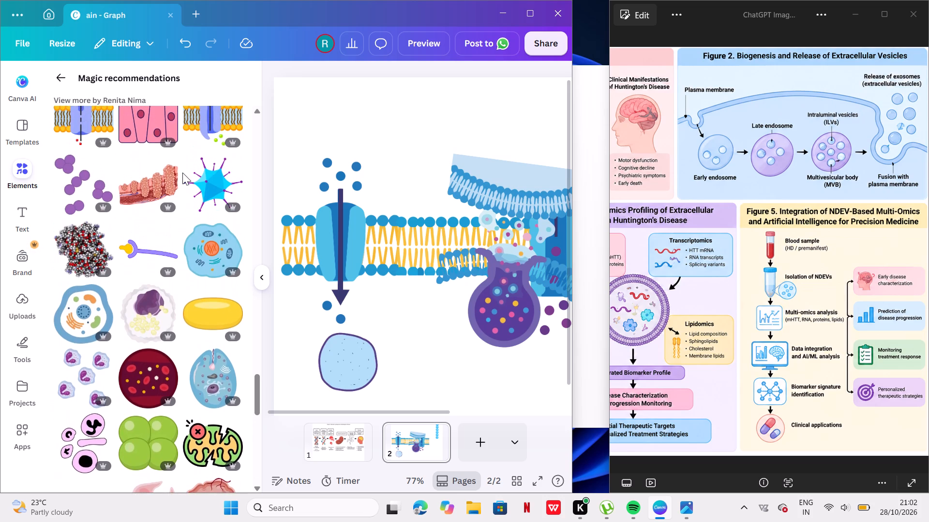
scroll(182, 173, "up", 4)
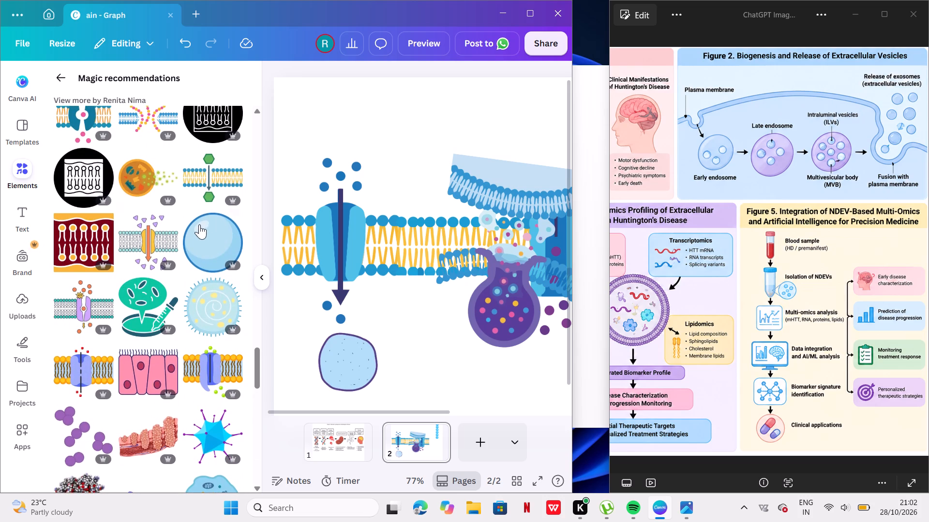
scroll(200, 228, "up", 5)
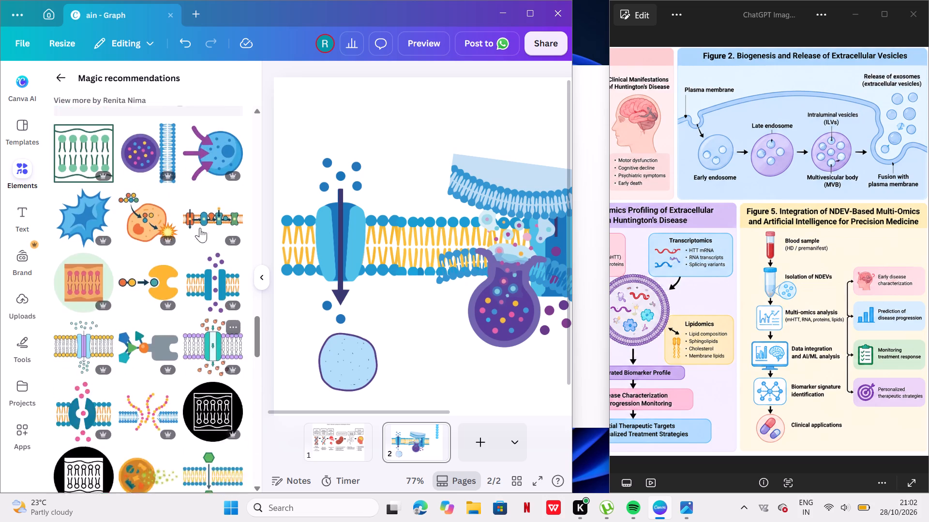
scroll(200, 228, "up", 2)
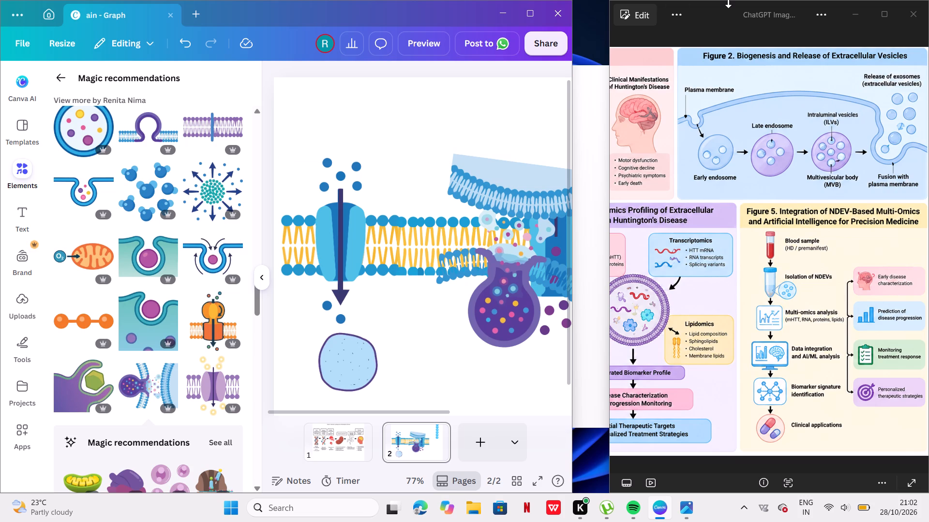
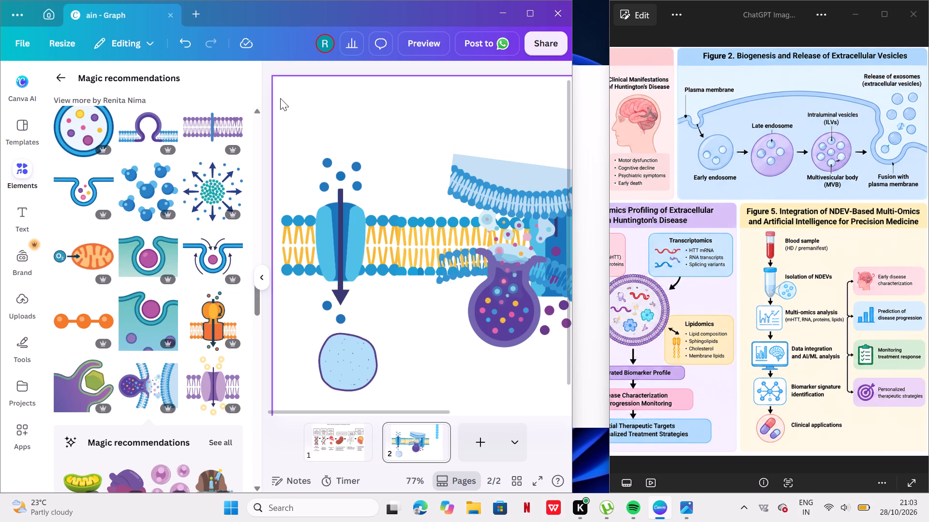
Delete the vesicle-fusion graphic with the dotted purple vesicle covering the membrane.
left_click(531, 219)
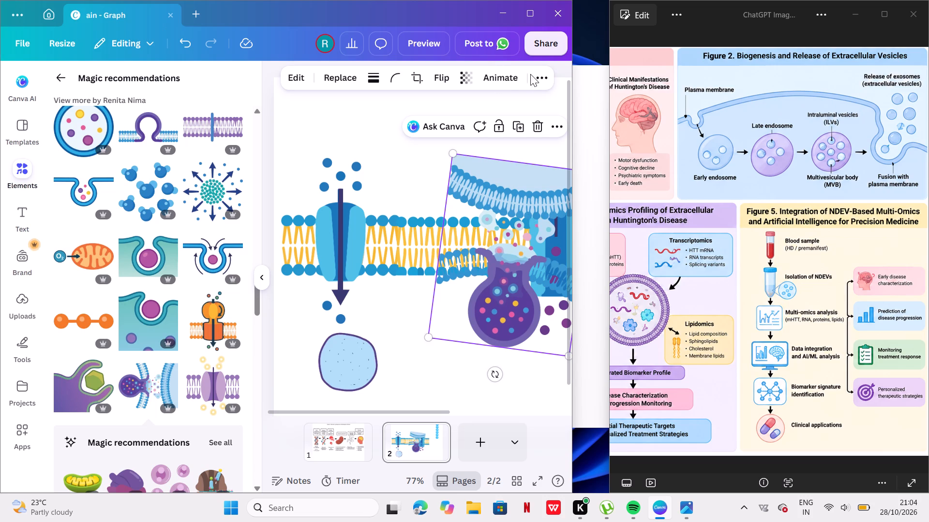
left_click(539, 124)
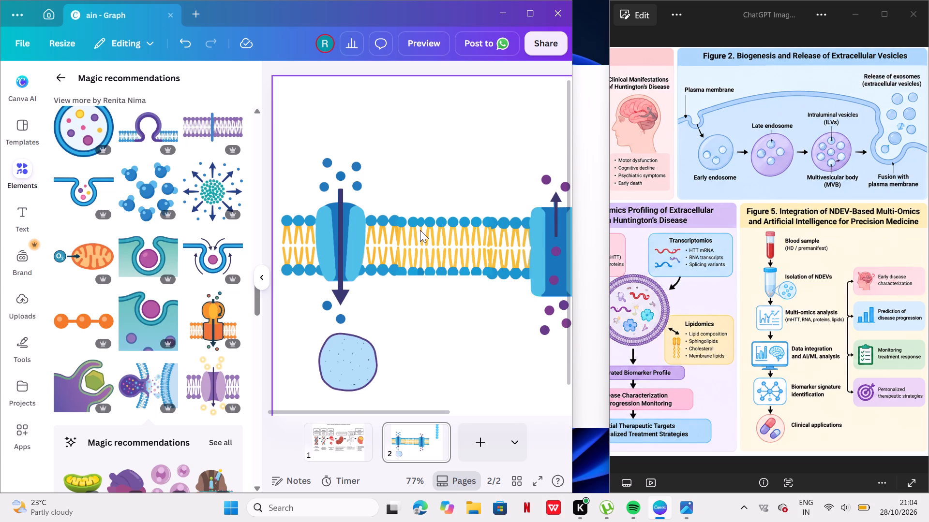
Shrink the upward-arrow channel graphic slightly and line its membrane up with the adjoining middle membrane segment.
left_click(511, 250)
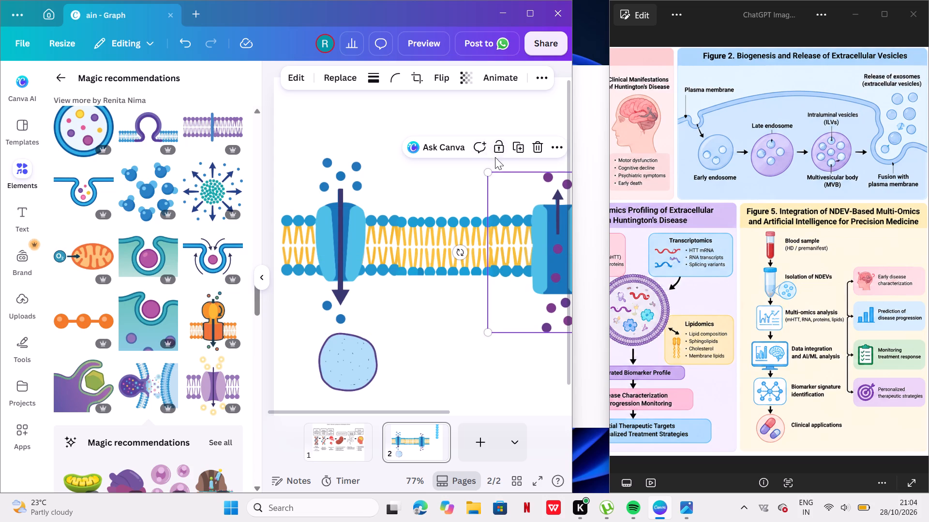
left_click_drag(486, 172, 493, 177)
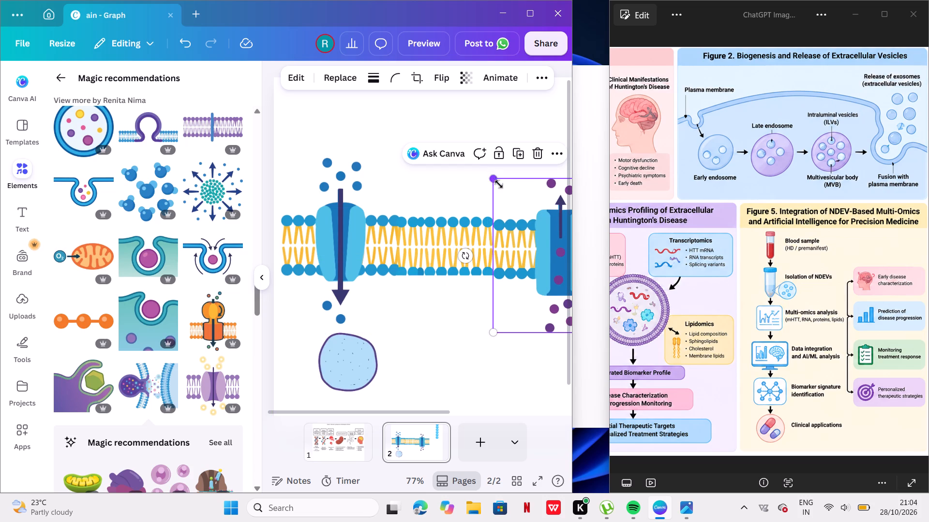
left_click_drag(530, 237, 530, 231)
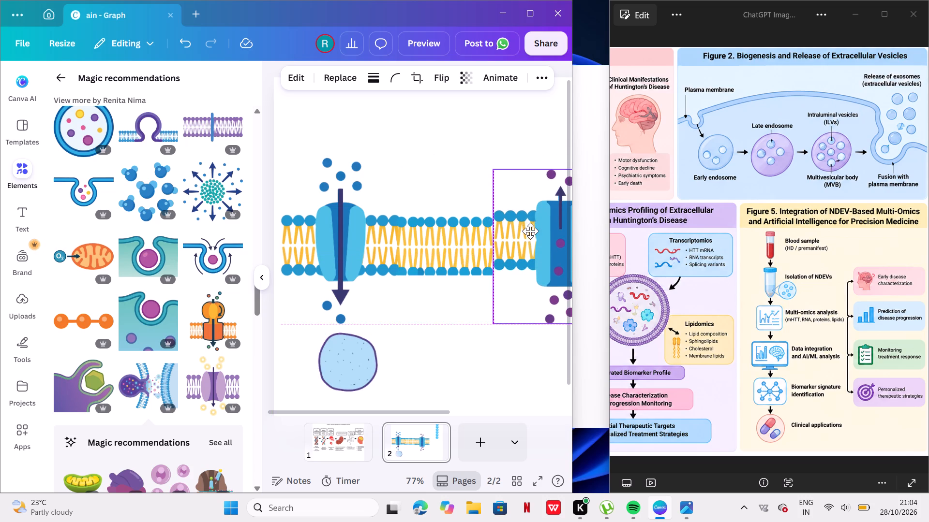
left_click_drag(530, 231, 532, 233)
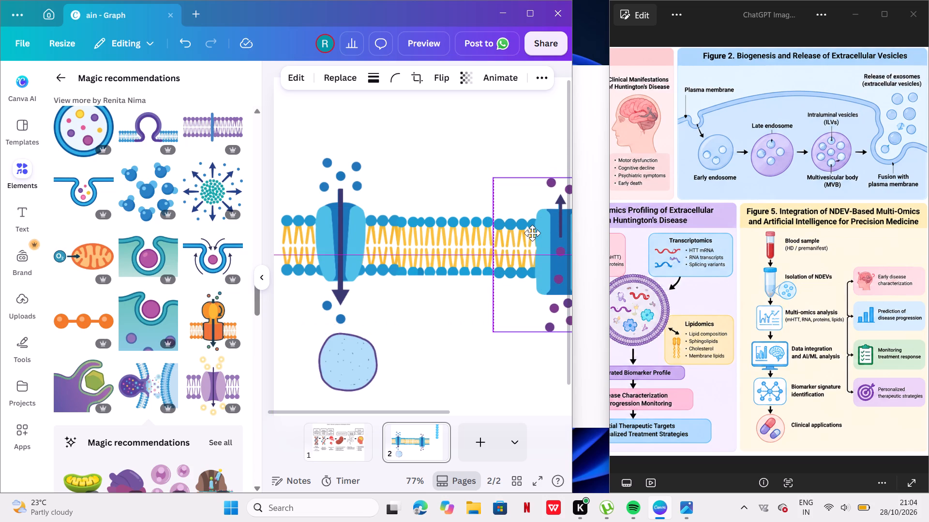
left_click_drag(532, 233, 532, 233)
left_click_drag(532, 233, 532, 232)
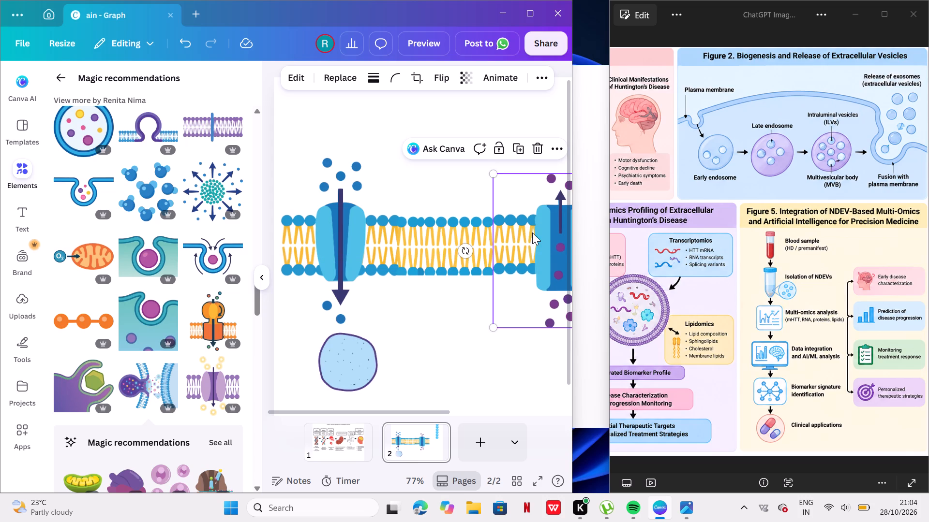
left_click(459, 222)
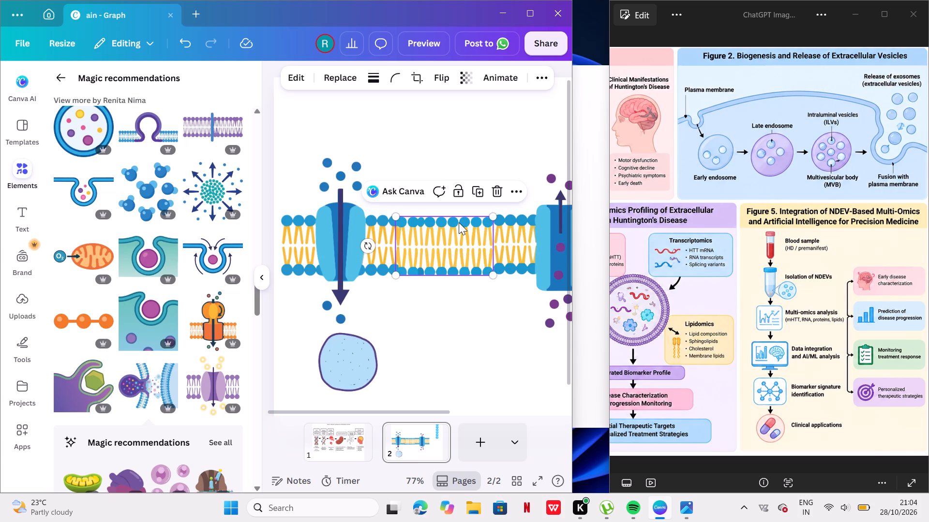
Widen the design editor window over the reference image until the whole page width fits in view.
left_click_drag(451, 158, 595, 121)
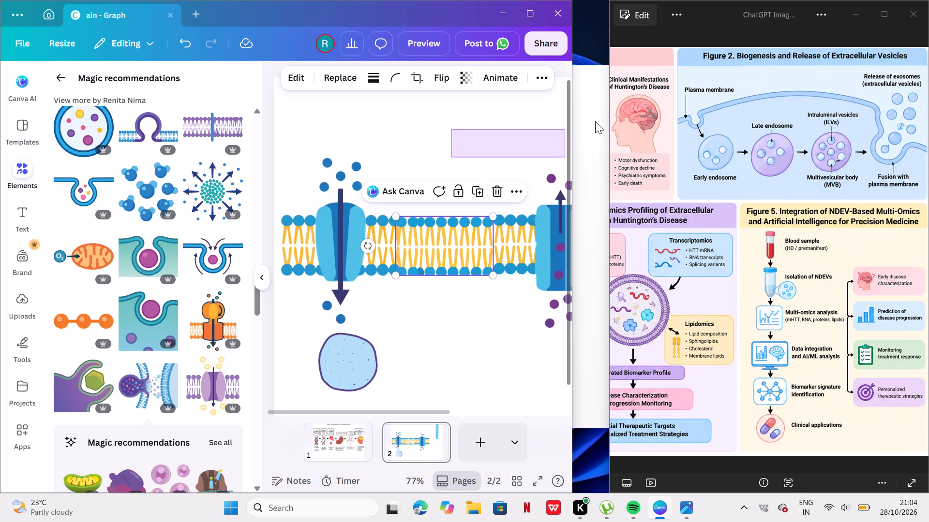
left_click_drag(595, 121, 574, 128)
triple_click(570, 126)
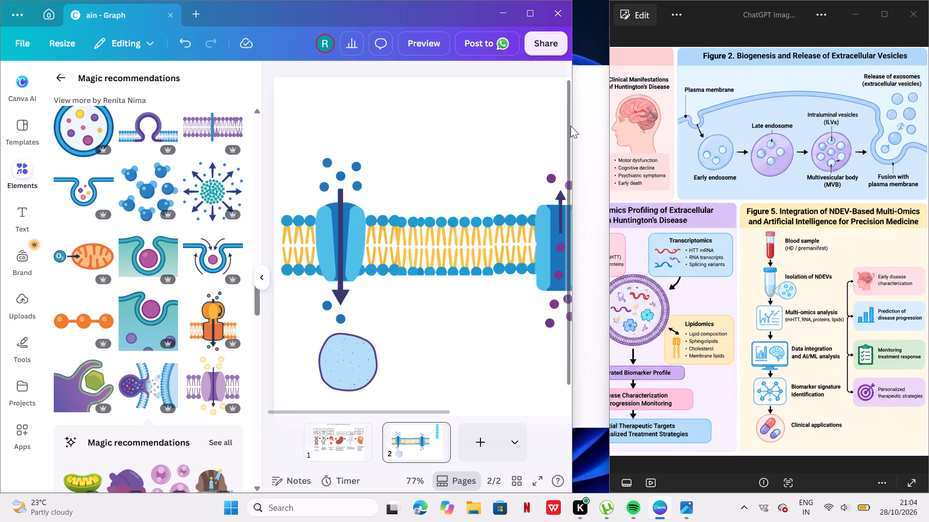
left_click_drag(570, 126, 554, 130)
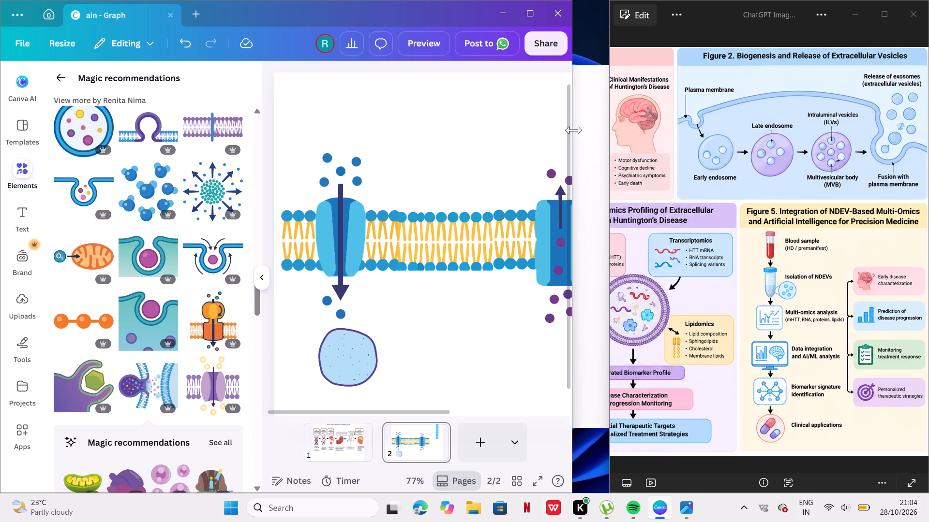
left_click_drag(569, 130, 586, 139)
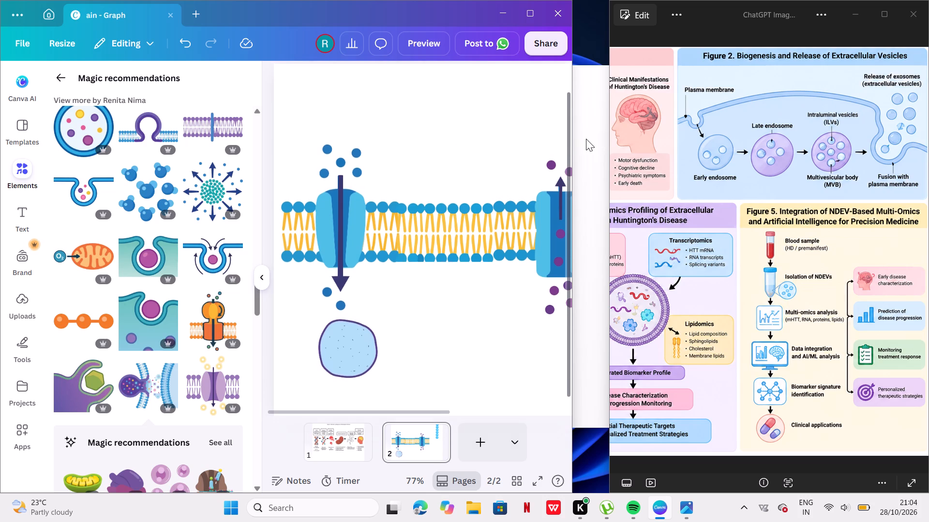
left_click_drag(586, 139, 589, 167)
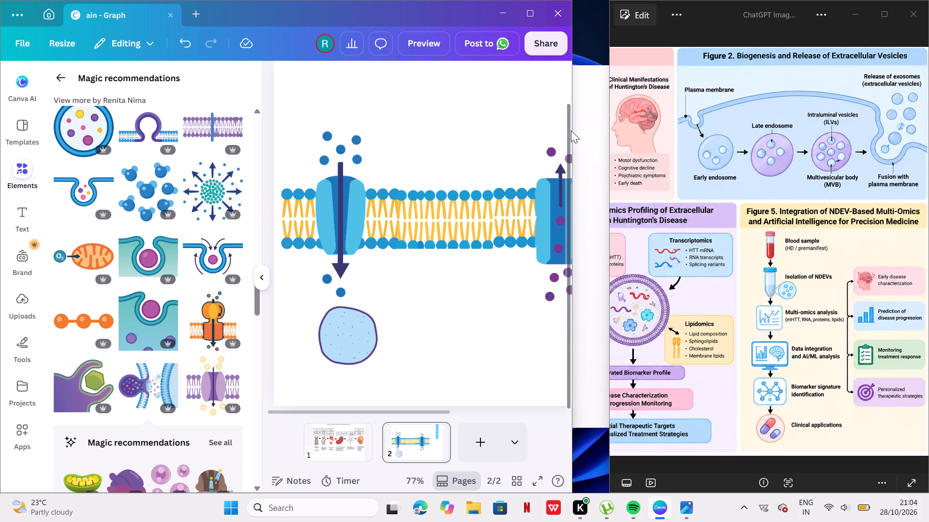
left_click_drag(573, 130, 631, 134)
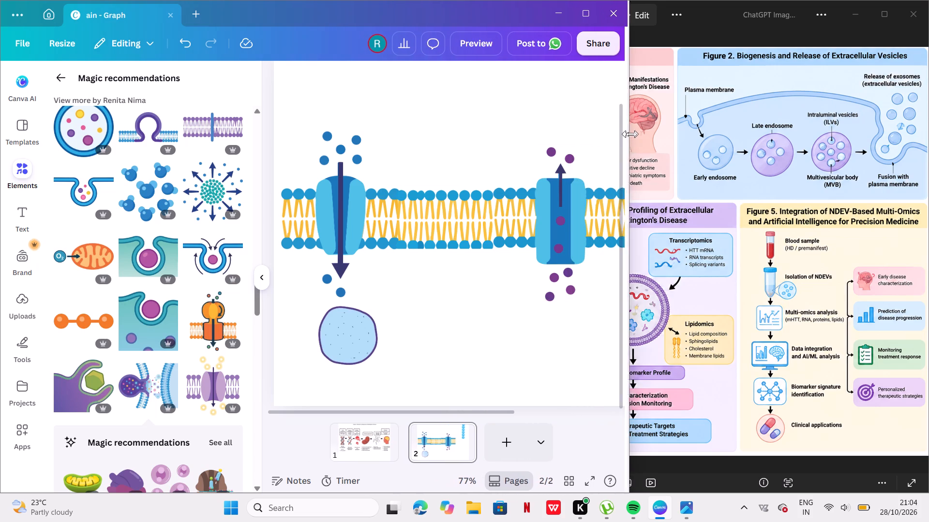
left_click_drag(631, 134, 762, 158)
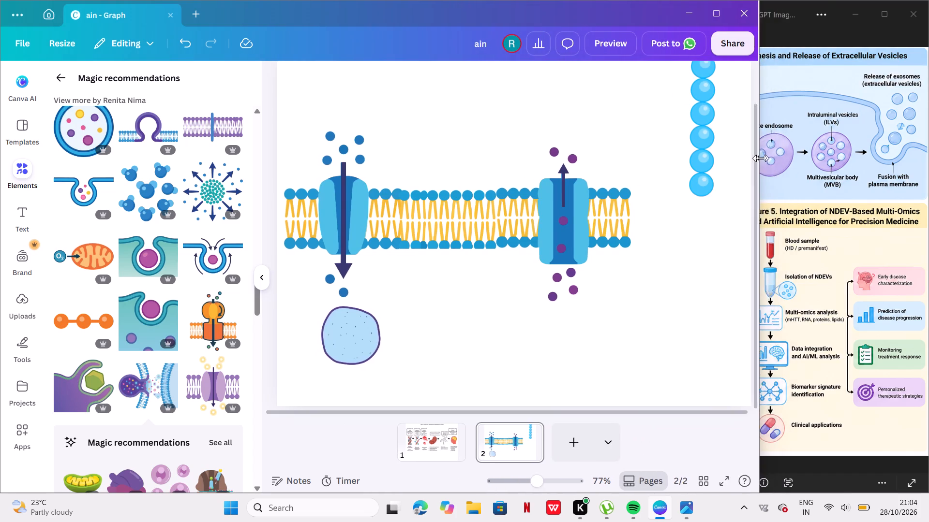
left_click_drag(762, 158, 856, 155)
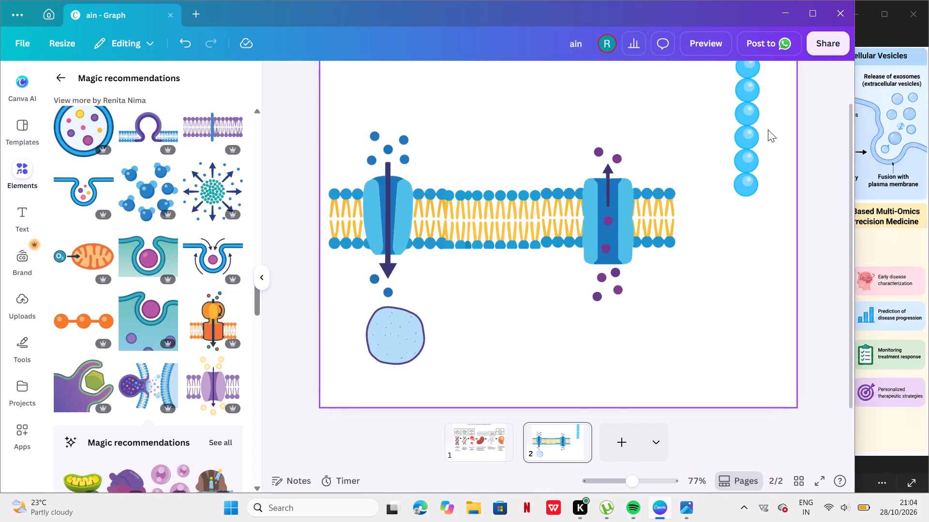
Delete the vertical chain of light-blue beads near the page's upper-right corner.
left_click(768, 130)
left_click_drag(768, 130, 749, 149)
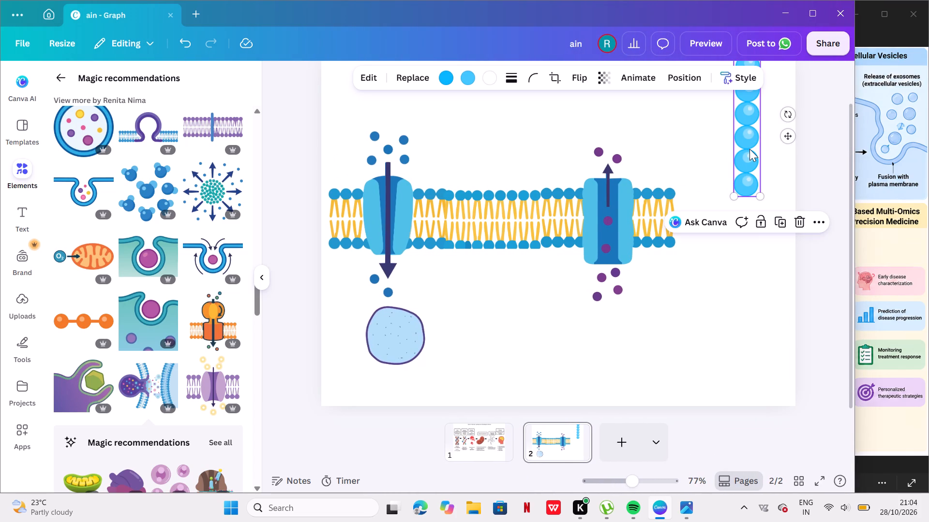
left_click(806, 224)
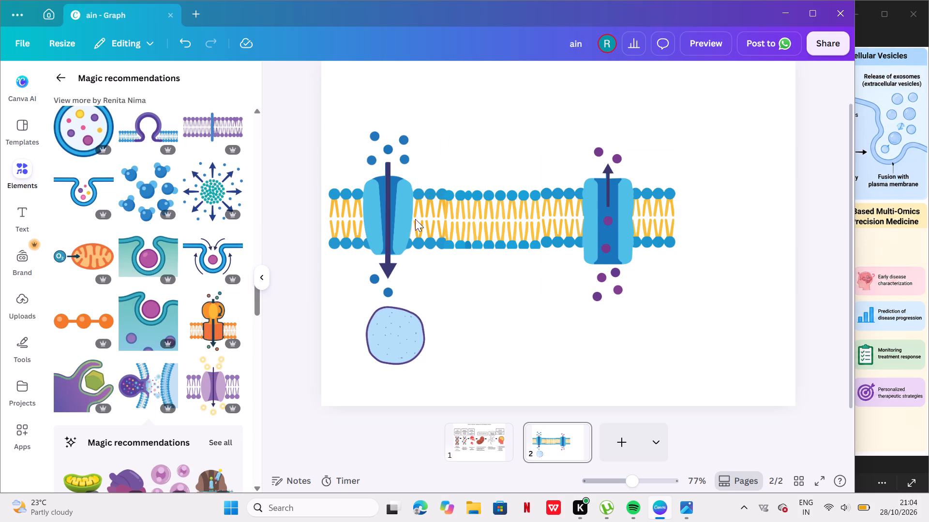
Delete the middle membrane segment and both channel graphics, keeping only the dotted blue cell on the page.
left_click(470, 212)
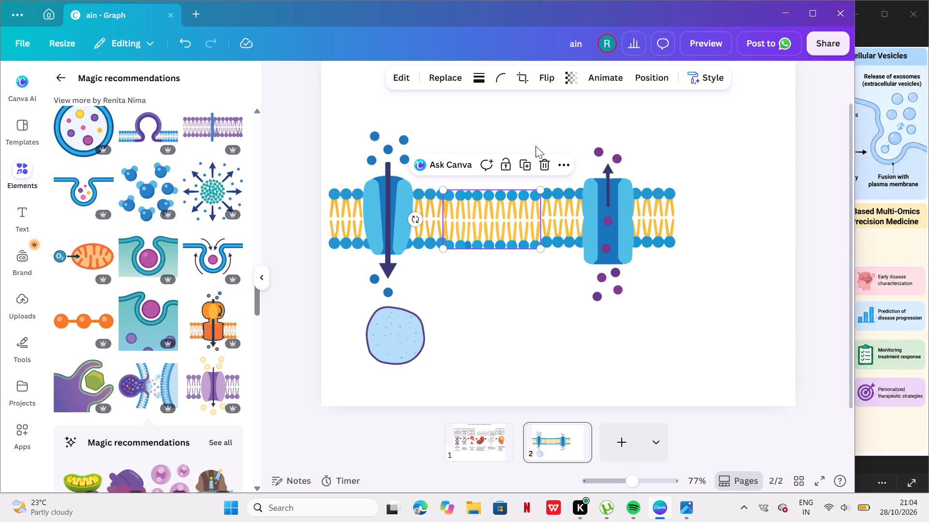
left_click(547, 164)
left_click(605, 200)
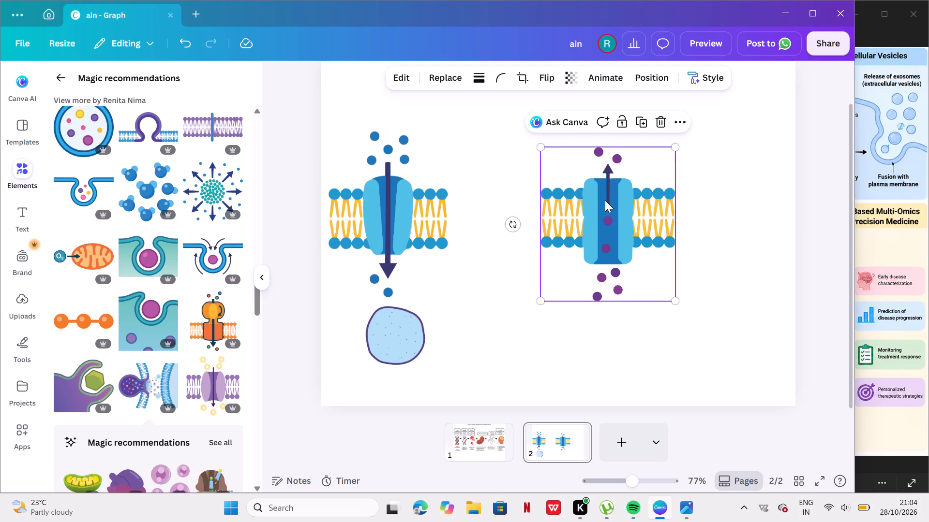
left_click(658, 130)
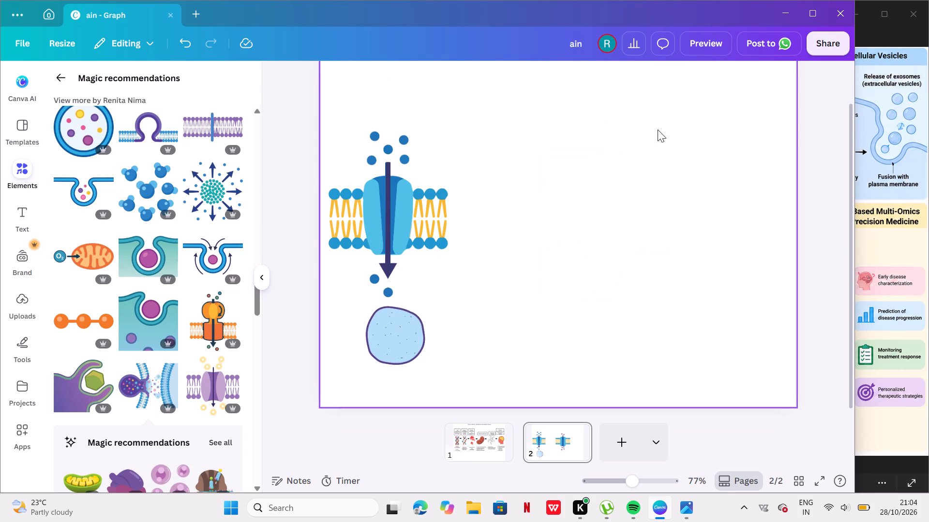
left_click(364, 215)
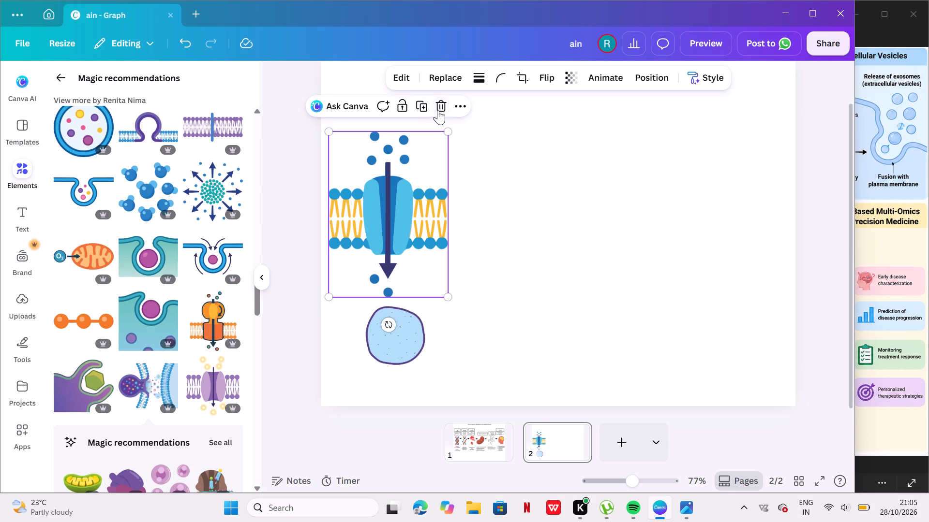
left_click(438, 110)
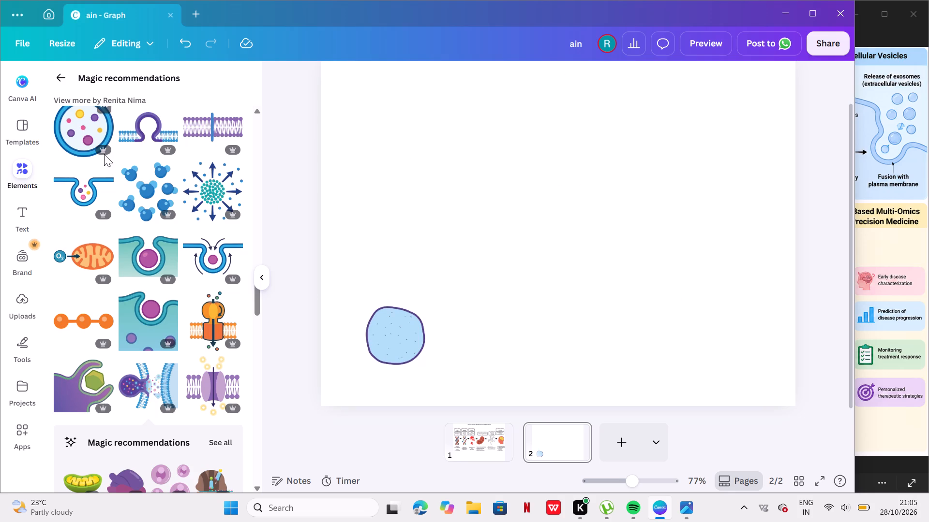
Insert the blue membrane-pocket graphic with coloured particles, scale it to about 273 × 134, and place it above the cell against the page's left edge.
left_click(90, 196)
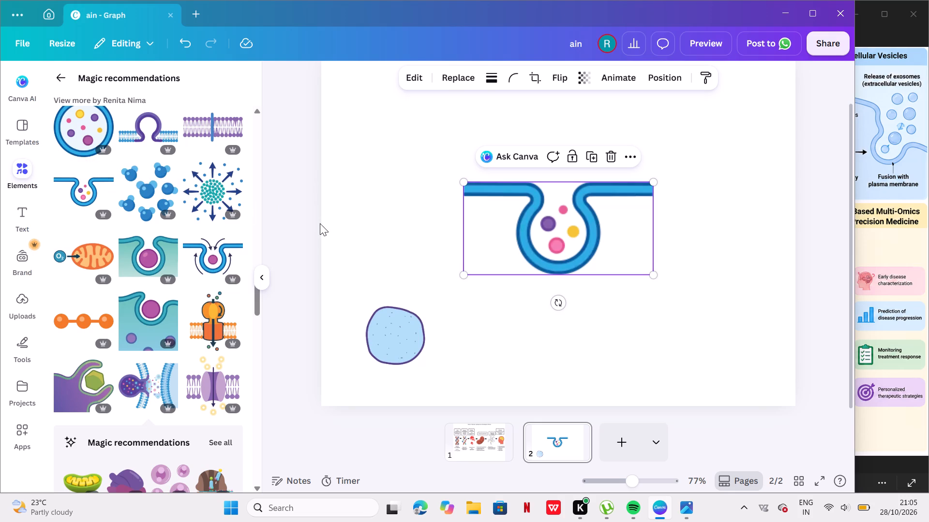
left_click_drag(530, 209, 392, 206)
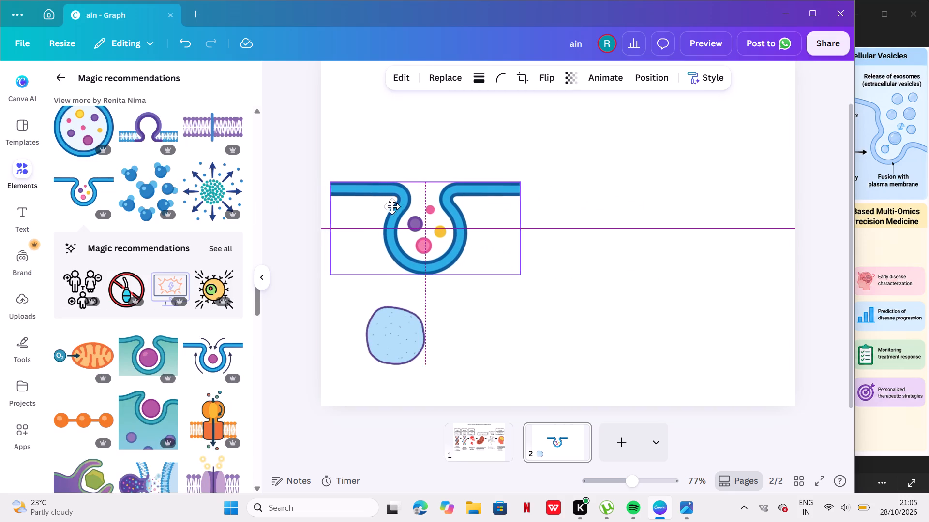
left_click_drag(392, 206, 384, 208)
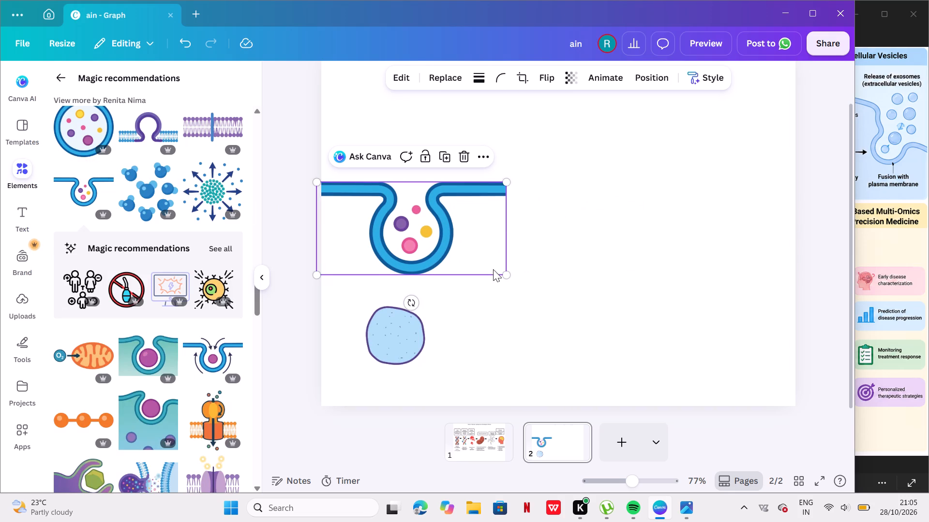
left_click_drag(504, 275, 439, 248)
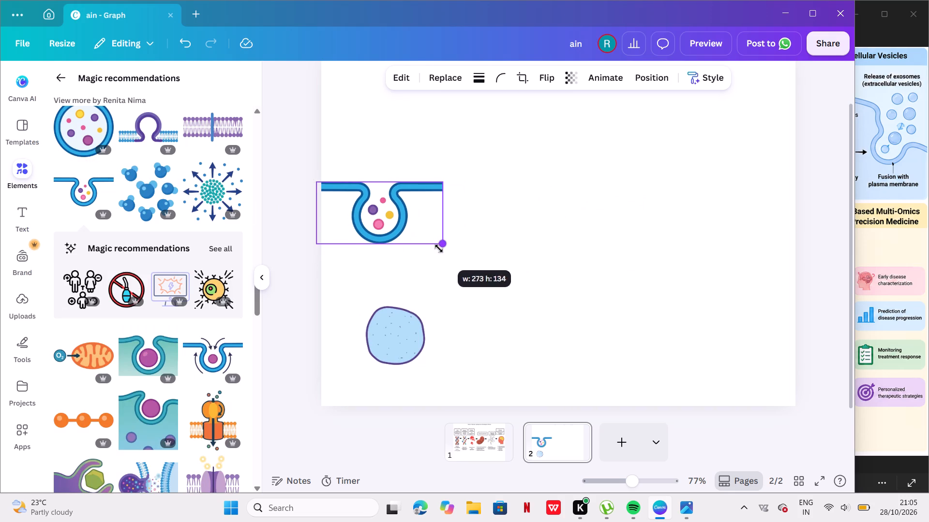
left_click_drag(364, 215, 369, 224)
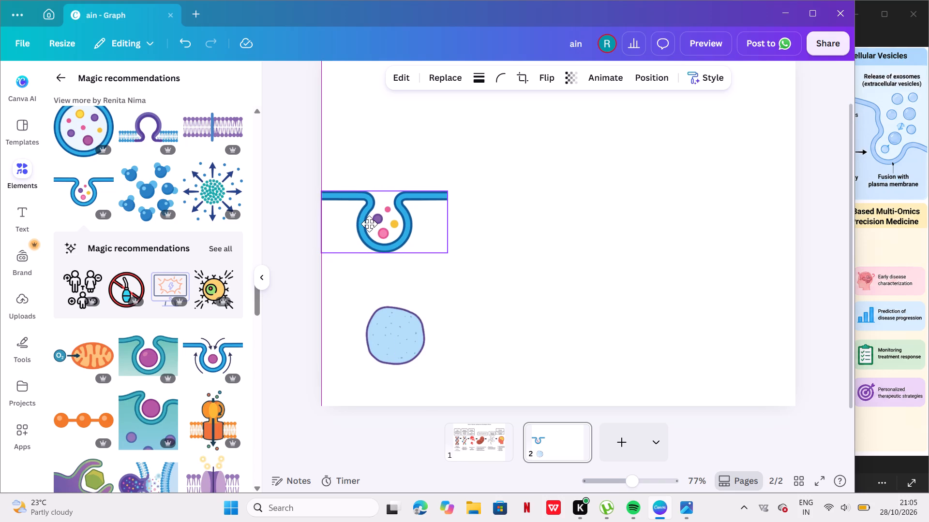
left_click_drag(369, 224, 370, 224)
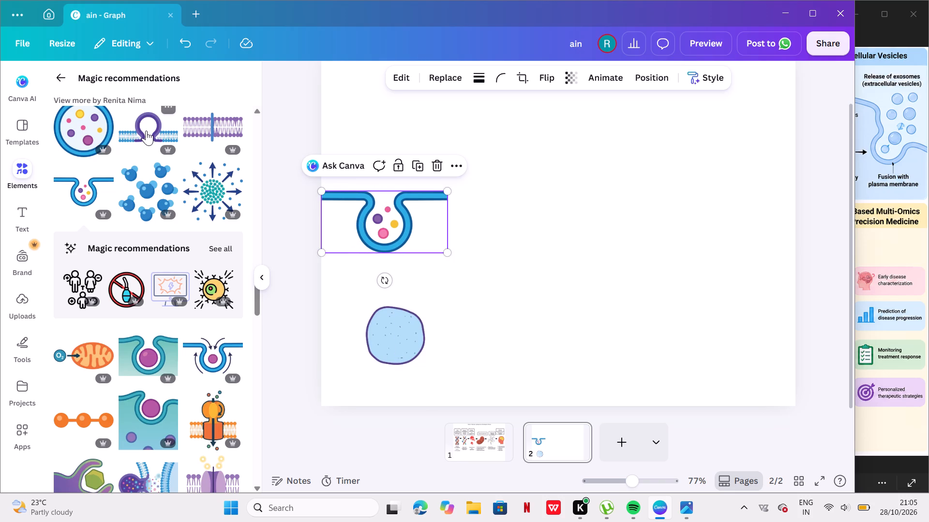
Insert the purple membrane-bud graphic with blue lipid bilayer sides and position it to the right of the blue membrane pocket.
left_click(146, 130)
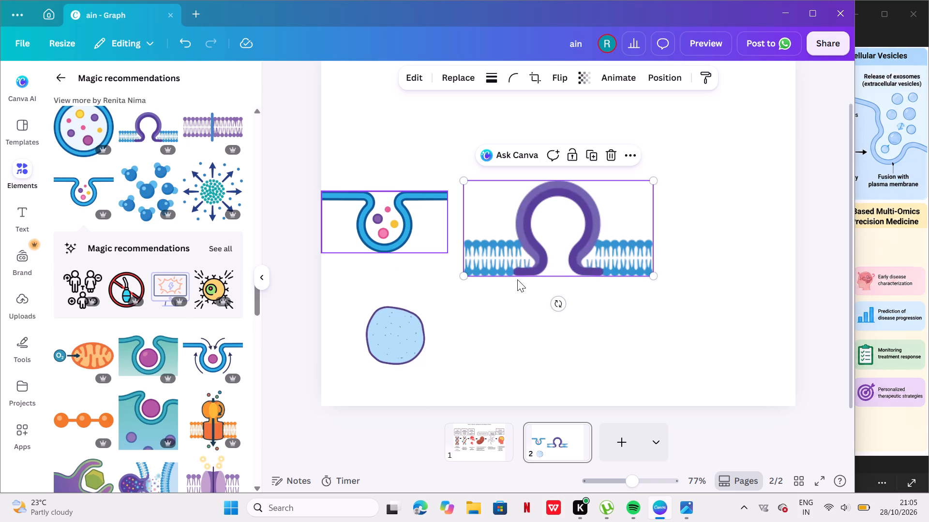
left_click_drag(517, 279, 490, 270)
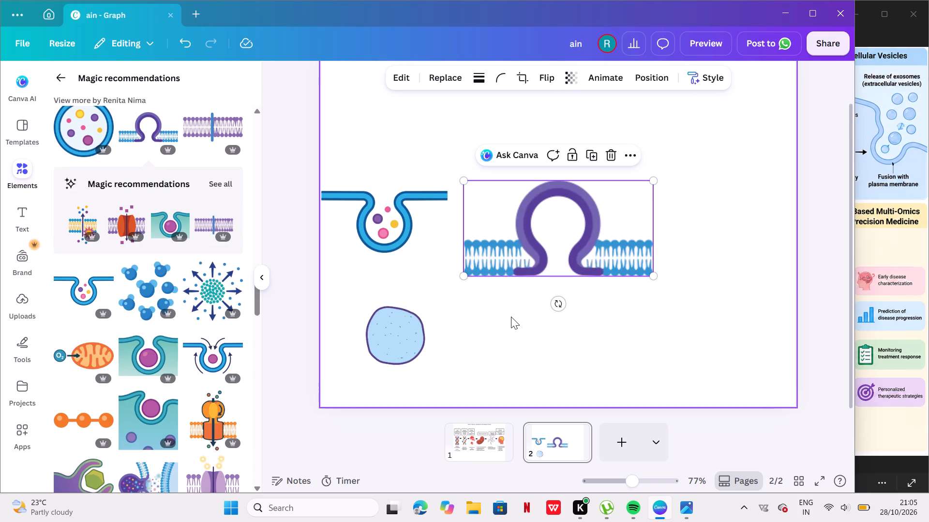
left_click(511, 317)
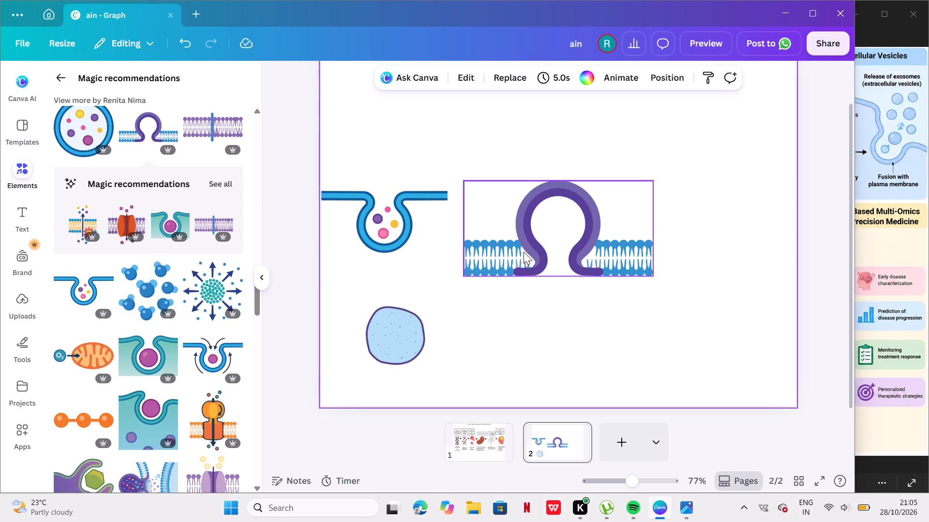
left_click(441, 204)
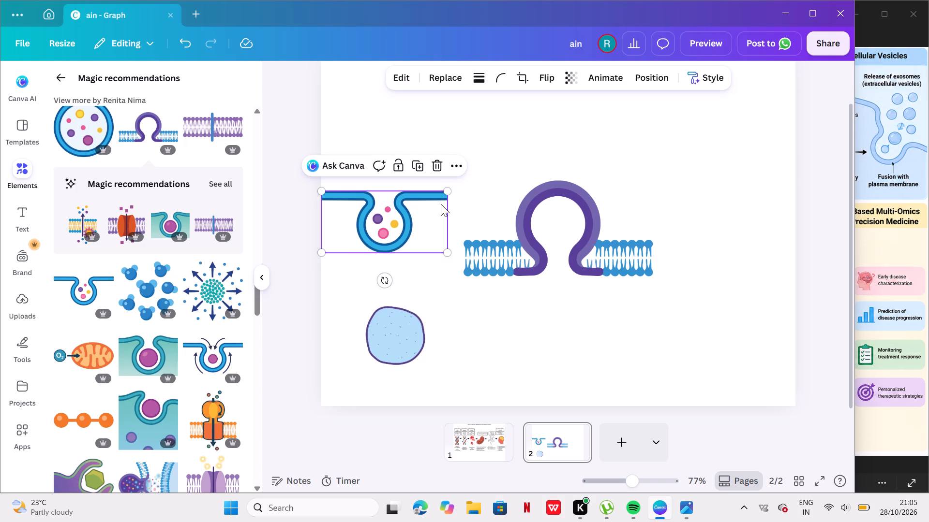
left_click_drag(494, 269, 505, 268)
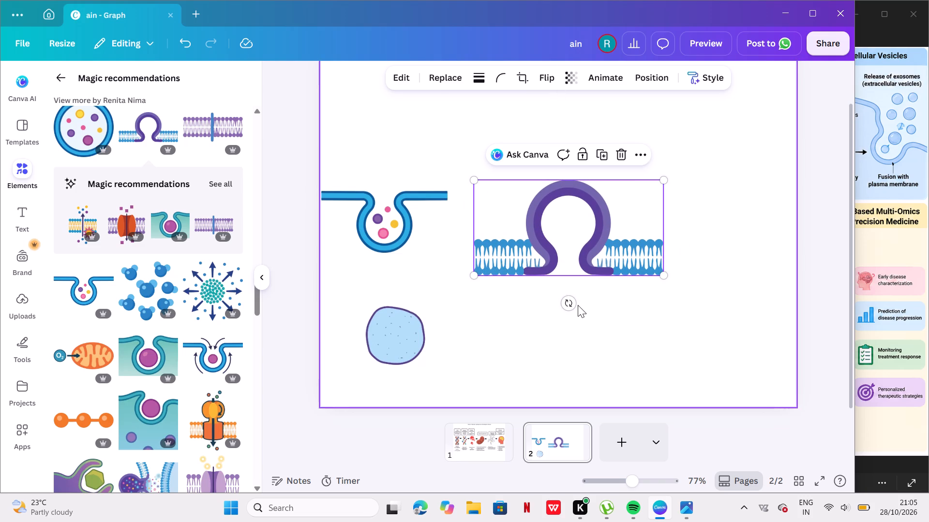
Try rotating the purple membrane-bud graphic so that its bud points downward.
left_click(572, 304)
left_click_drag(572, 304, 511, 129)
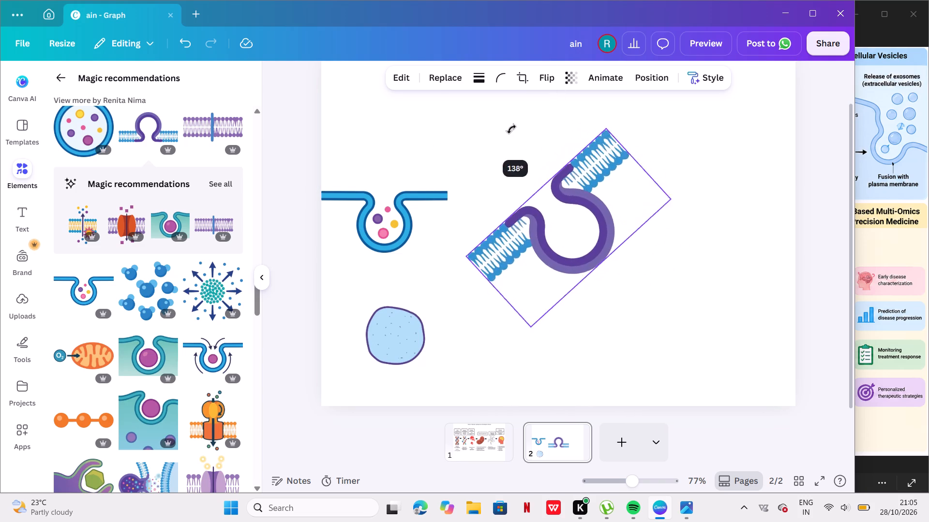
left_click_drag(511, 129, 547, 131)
Delete the rotated purple membrane-bud graphic from the page.
left_click(629, 140)
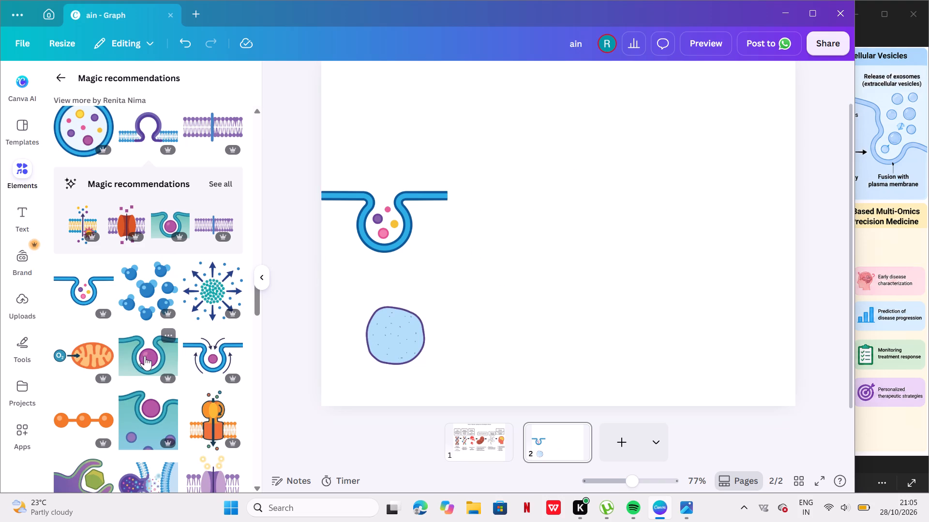
Examine the rest of the recommended graphics for another membrane or vesicle illustration that suits the page.
scroll(153, 405, "down", 5)
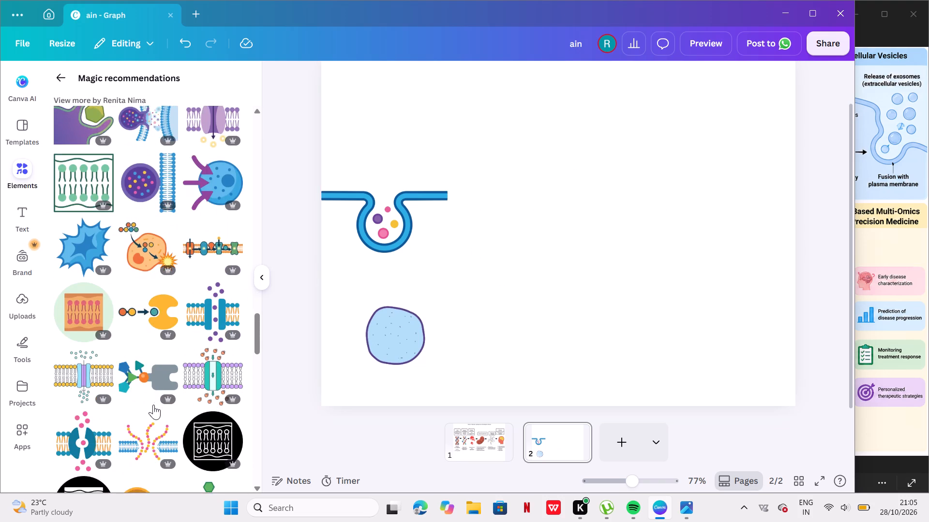
scroll(153, 405, "down", 6)
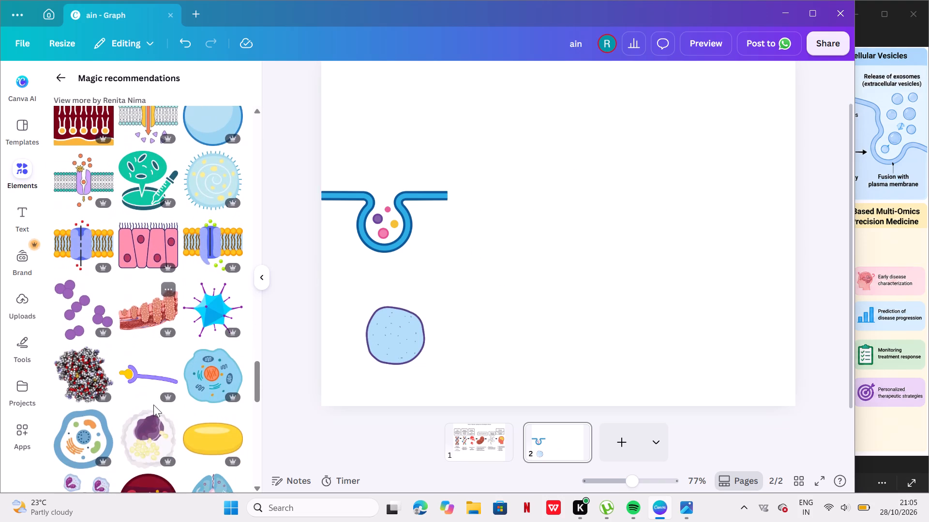
scroll(153, 405, "down", 6)
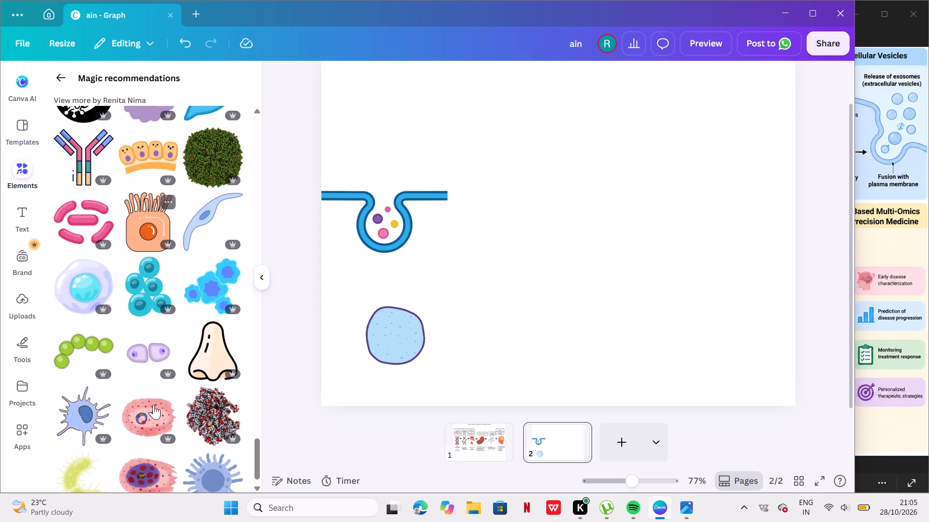
scroll(153, 405, "down", 2)
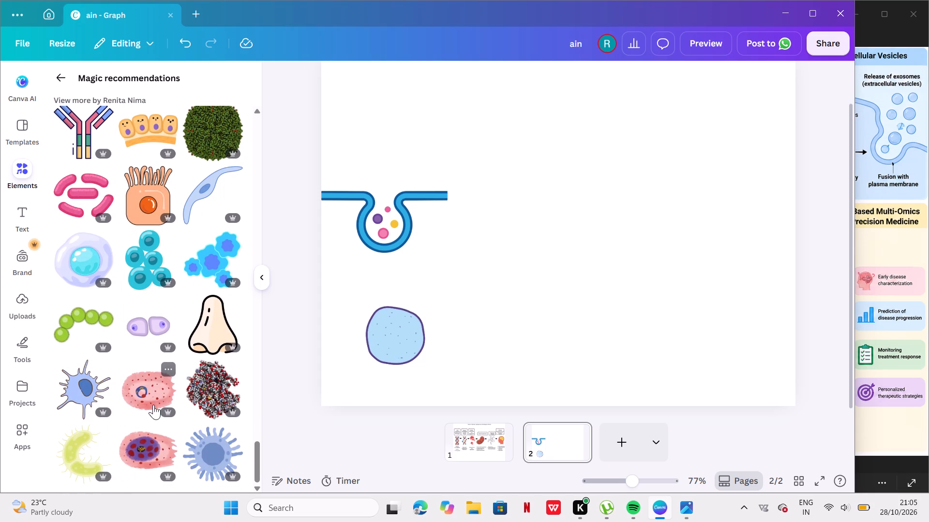
Scale the blue membrane-pocket graphic down to about 225 × 110 px, keeping it against the page's left edge.
left_click(416, 194)
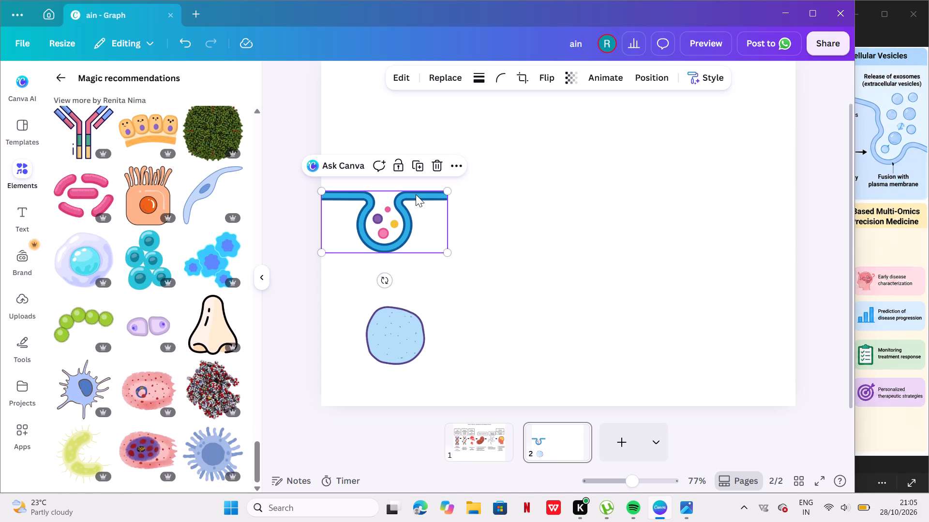
left_click_drag(447, 191, 450, 191)
left_click_drag(450, 191, 429, 213)
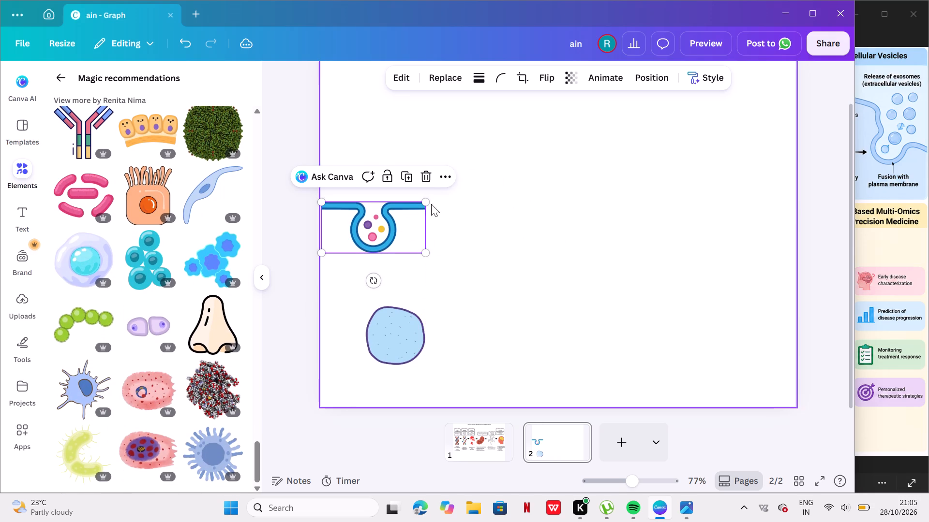
left_click(447, 202)
left_click(420, 206)
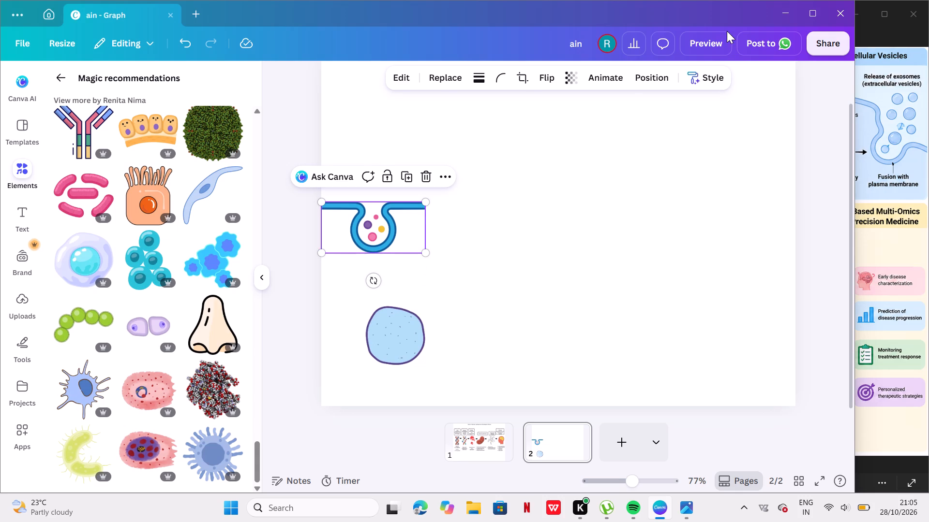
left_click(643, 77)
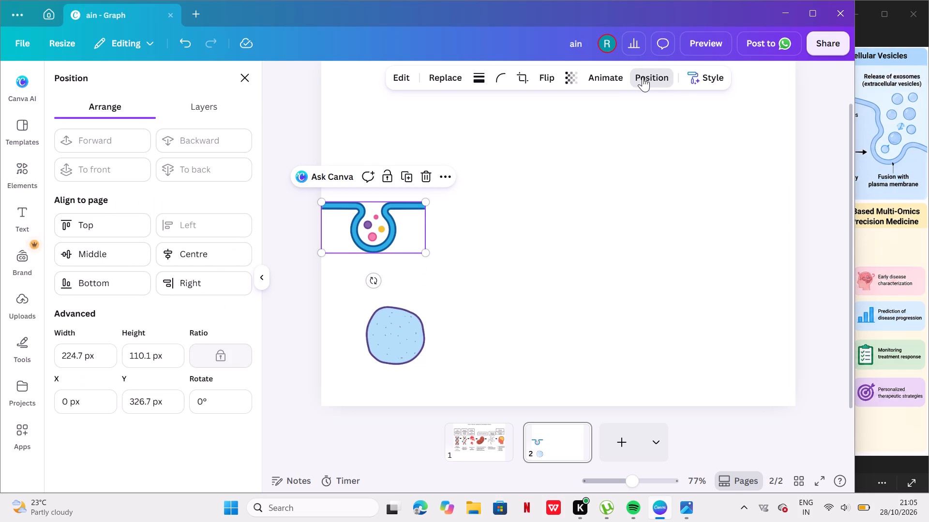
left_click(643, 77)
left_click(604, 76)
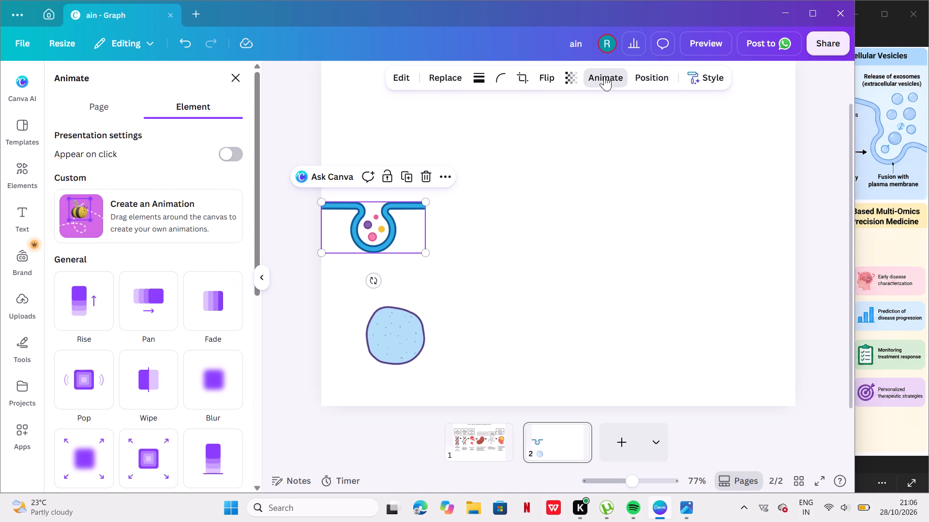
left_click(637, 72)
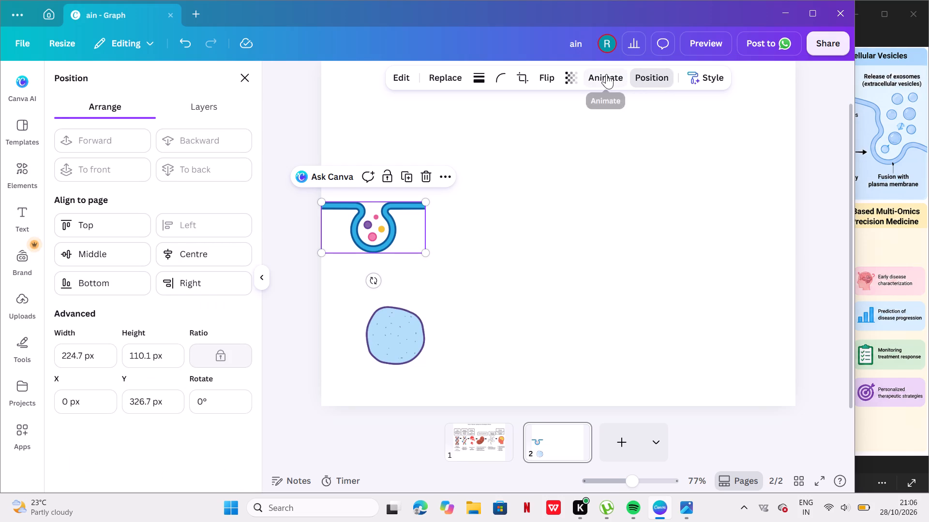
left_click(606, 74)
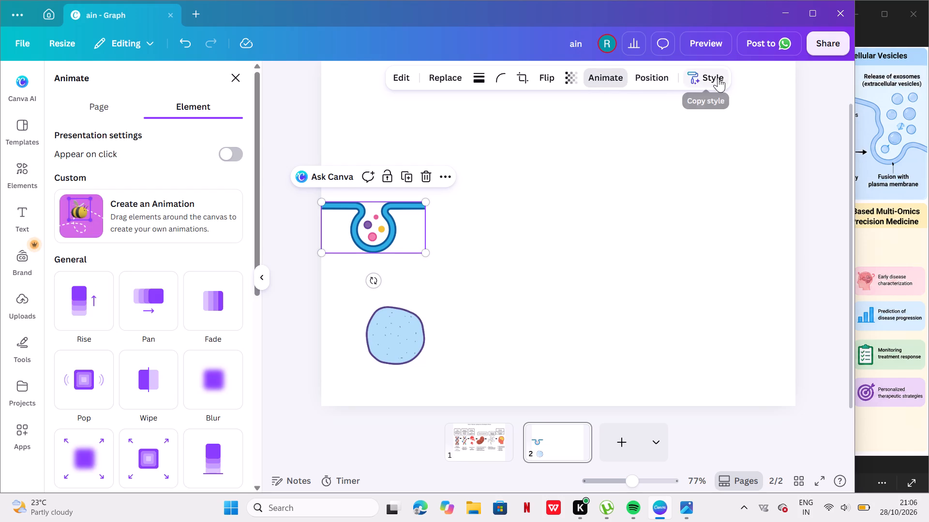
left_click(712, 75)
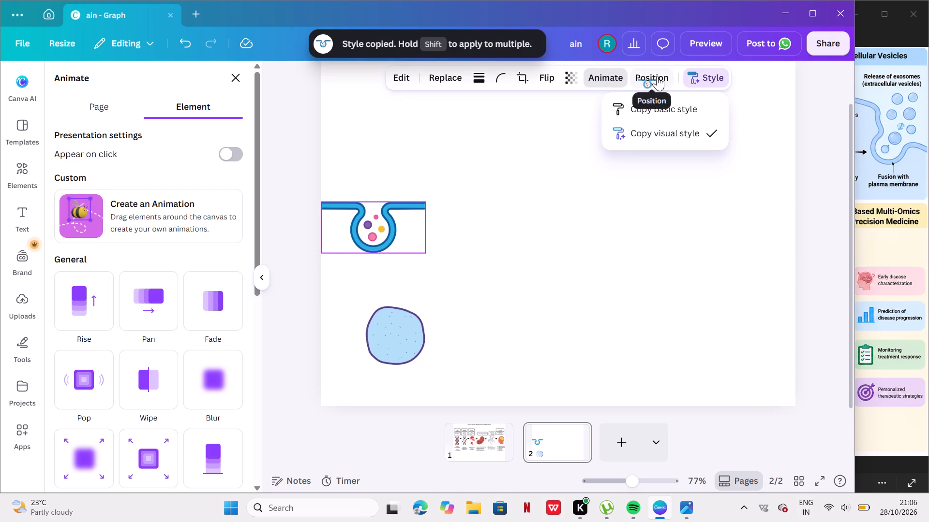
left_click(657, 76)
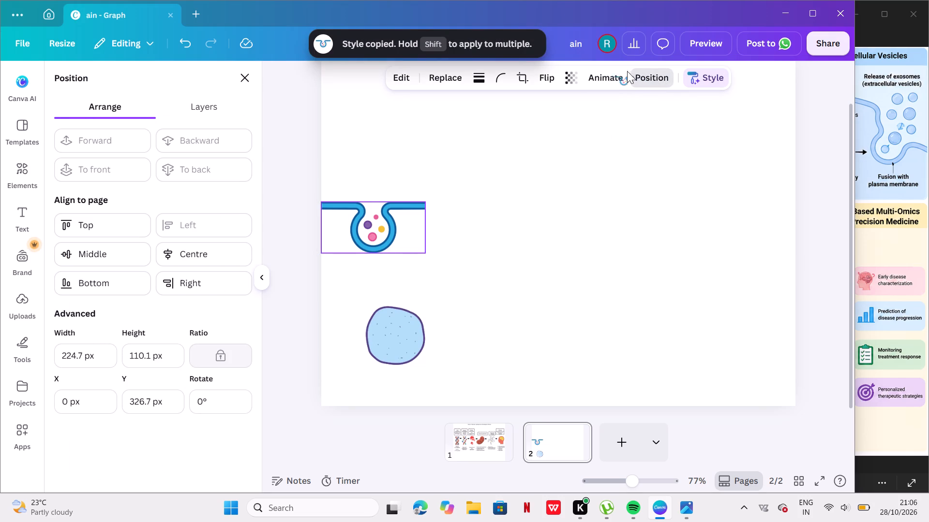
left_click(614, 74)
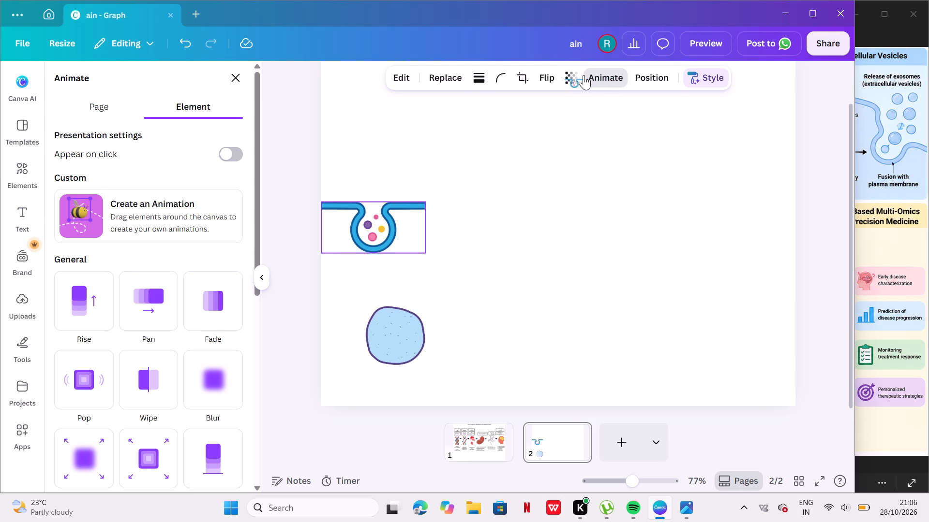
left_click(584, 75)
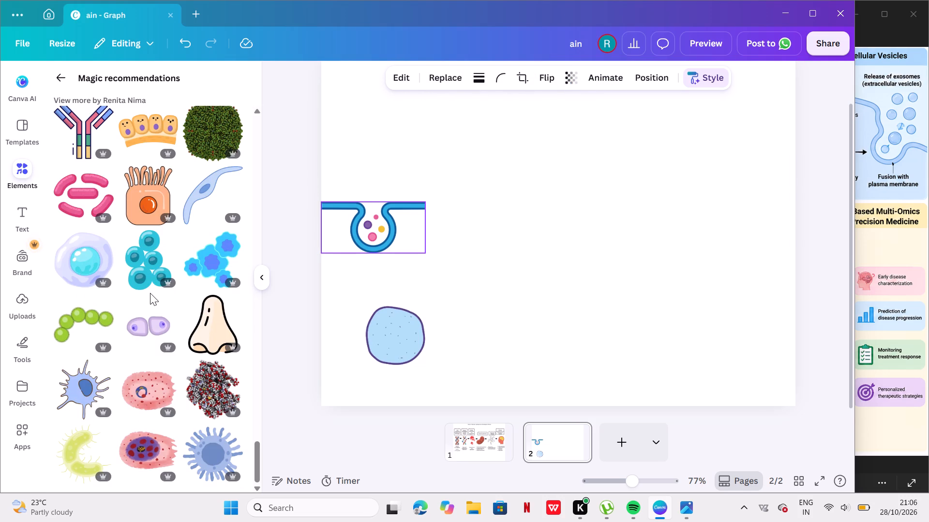
Look back through the recommended graphics towards the purple membrane-bud graphic and its related suggestions.
scroll(150, 293, "down", 3)
scroll(150, 293, "up", 3)
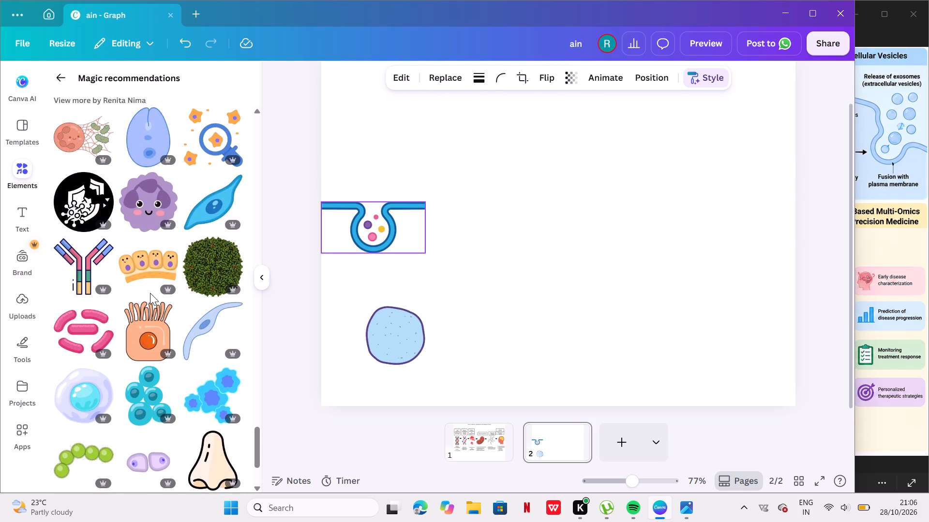
scroll(150, 293, "up", 11)
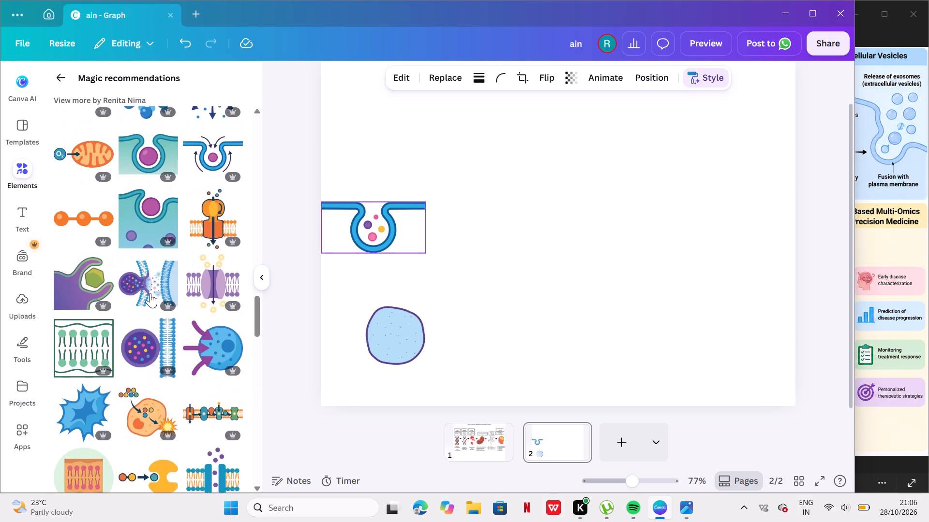
scroll(150, 293, "up", 5)
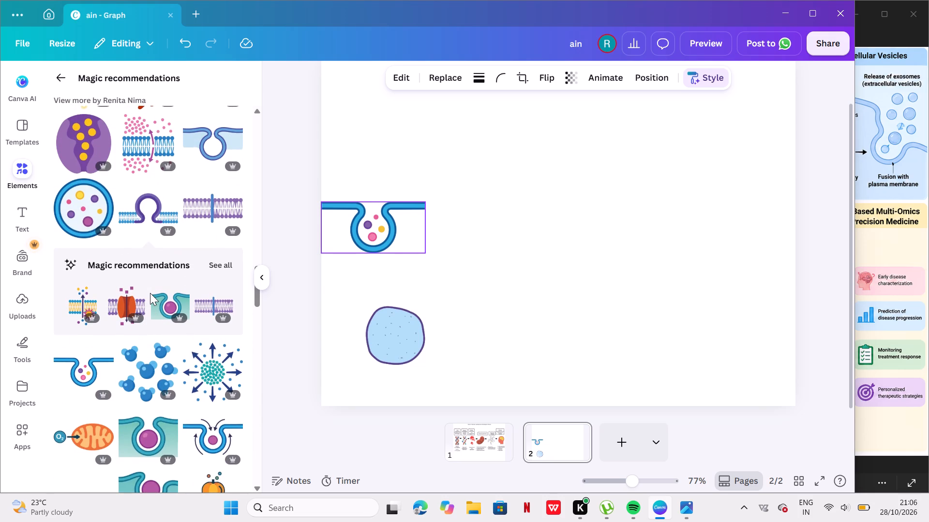
Show all magic recommendations related to the purple membrane bud and examine them for a suitable membrane graphic.
left_click(227, 262)
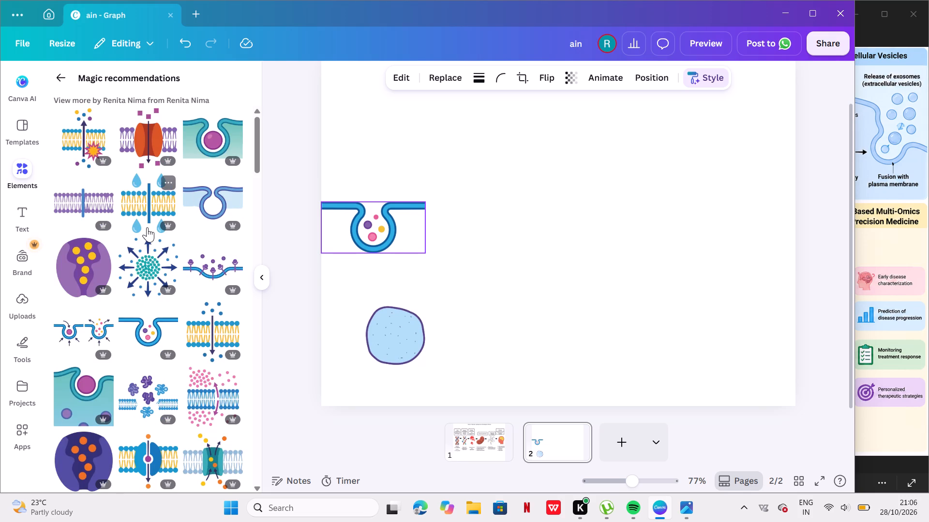
scroll(214, 341, "down", 7)
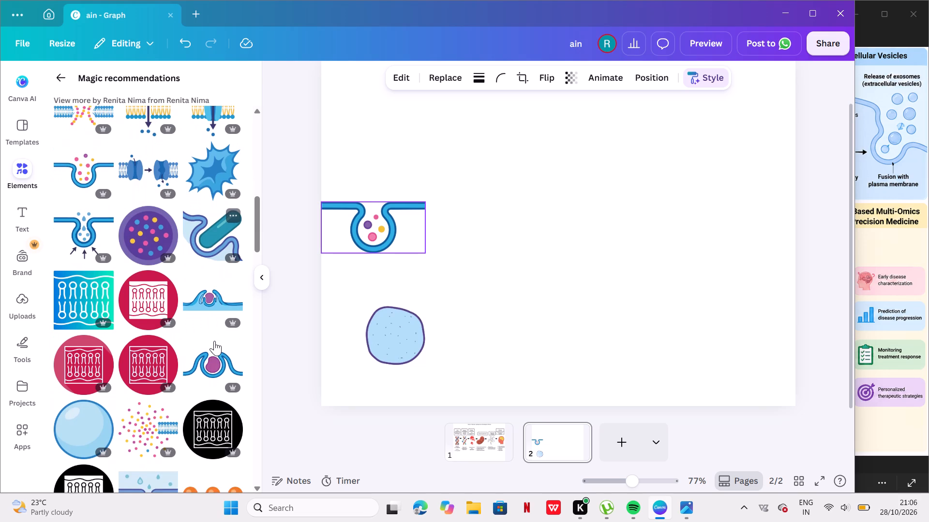
scroll(214, 341, "down", 4)
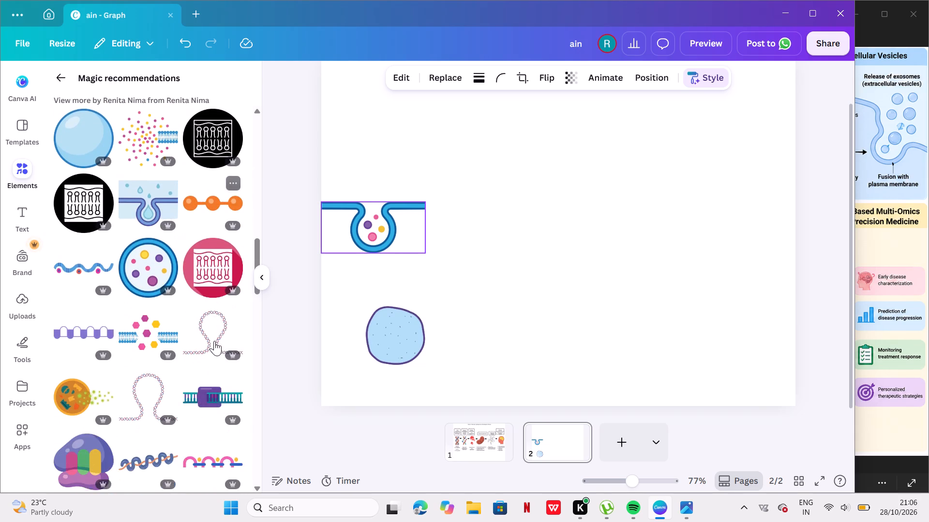
scroll(214, 341, "down", 2)
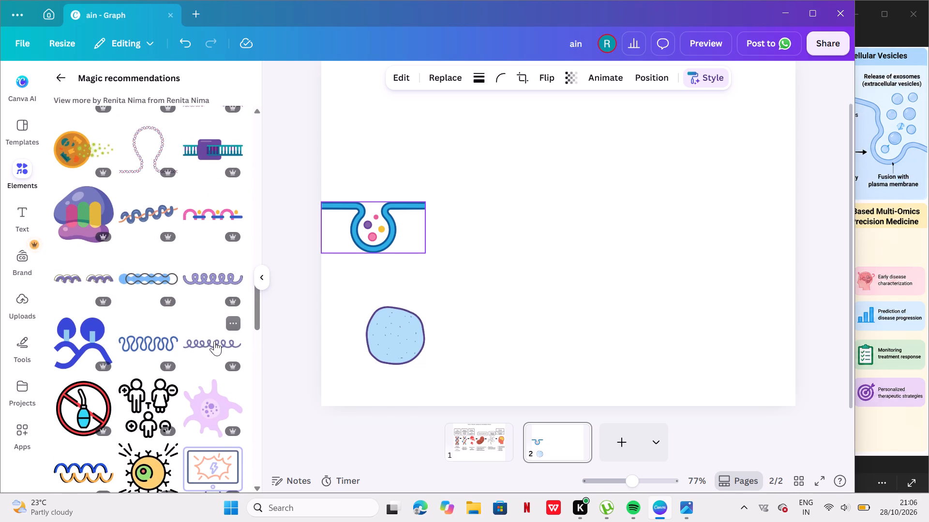
scroll(214, 341, "down", 9)
scroll(214, 341, "up", 9)
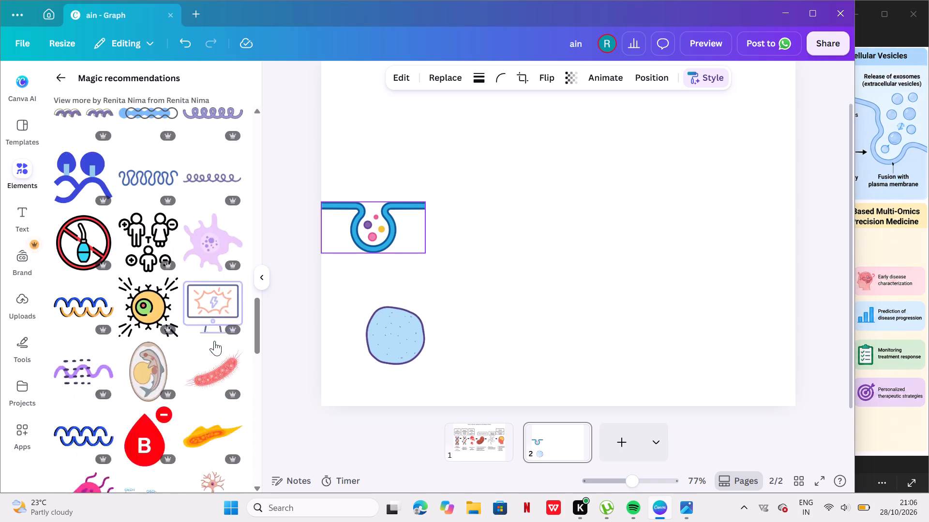
scroll(214, 341, "up", 4)
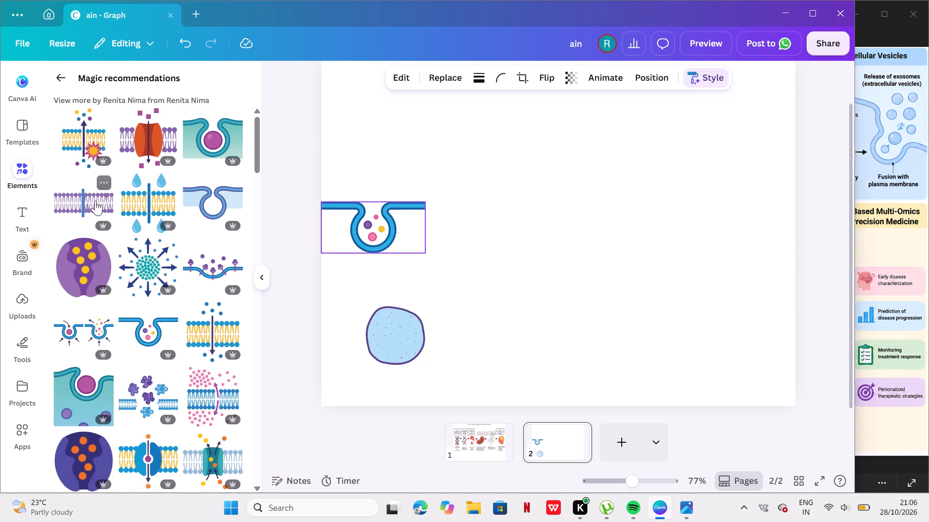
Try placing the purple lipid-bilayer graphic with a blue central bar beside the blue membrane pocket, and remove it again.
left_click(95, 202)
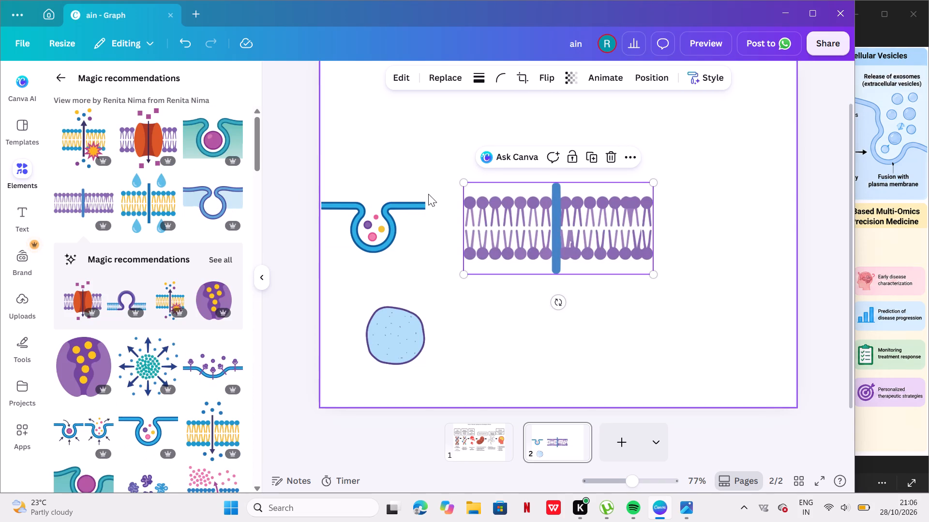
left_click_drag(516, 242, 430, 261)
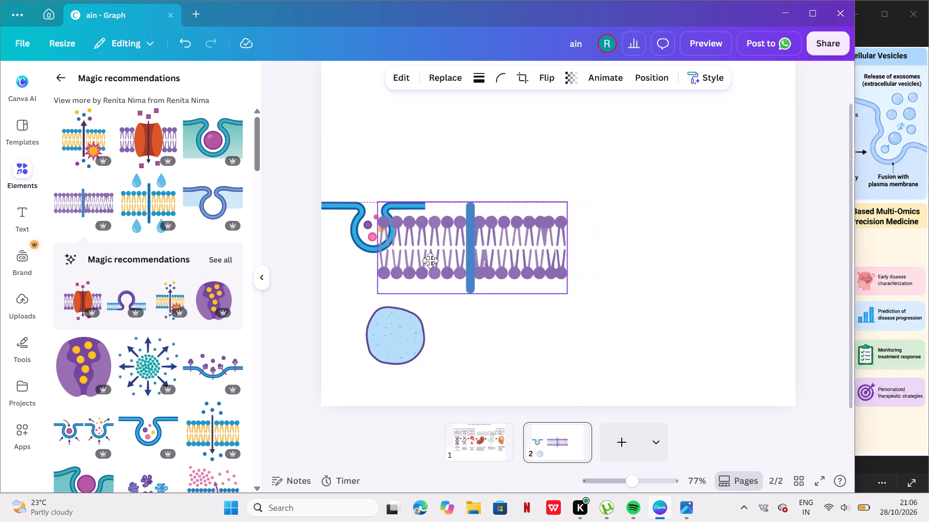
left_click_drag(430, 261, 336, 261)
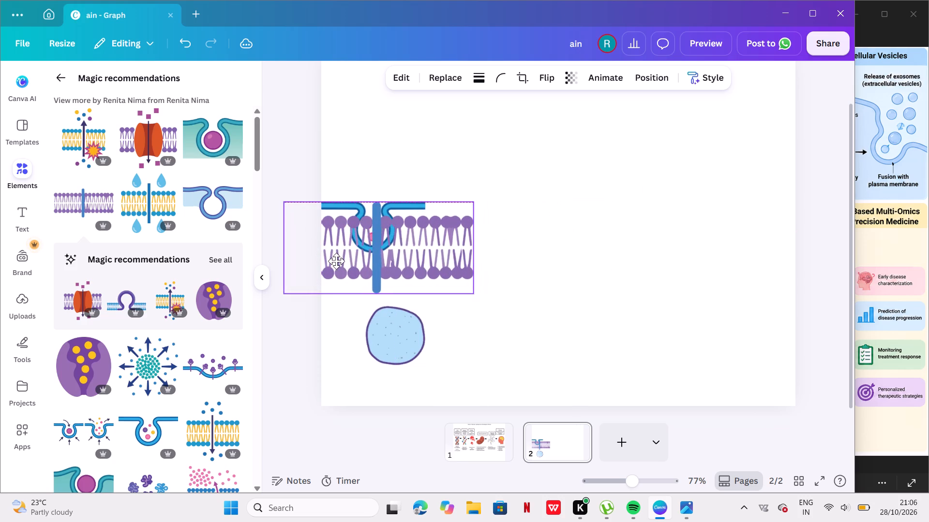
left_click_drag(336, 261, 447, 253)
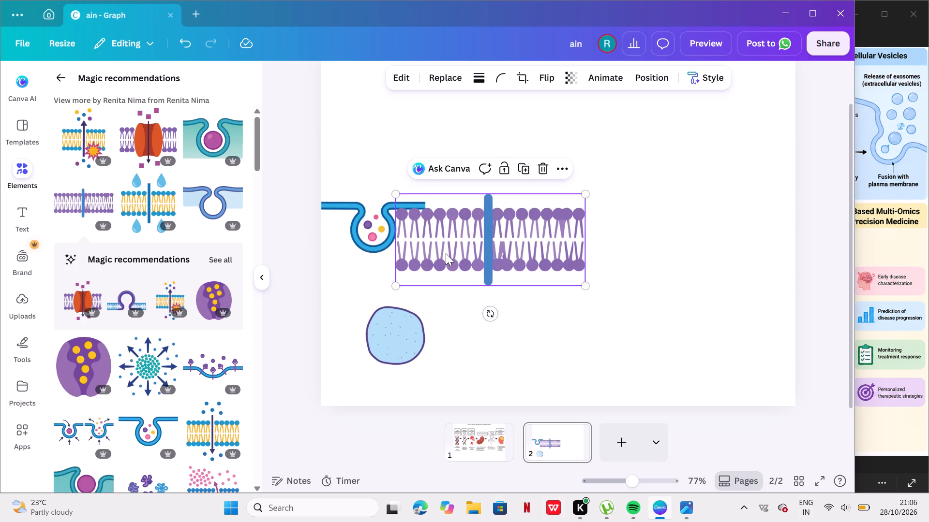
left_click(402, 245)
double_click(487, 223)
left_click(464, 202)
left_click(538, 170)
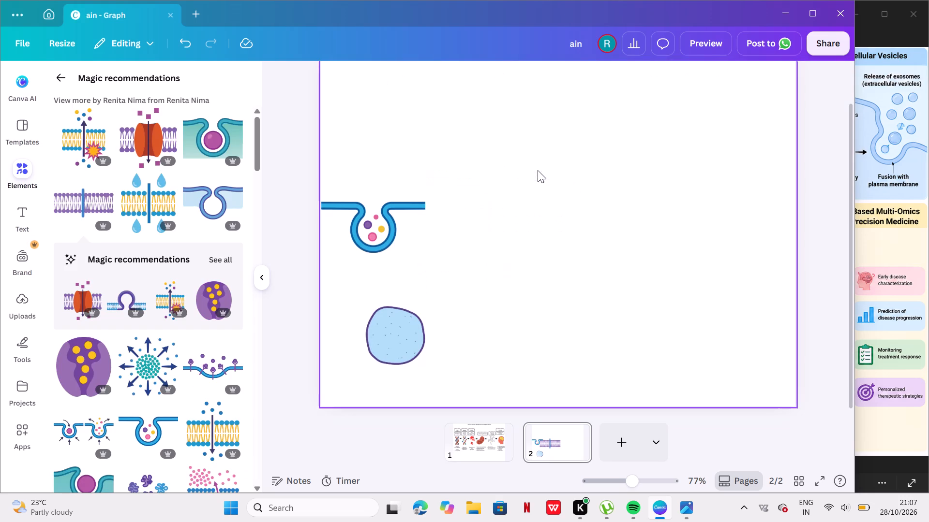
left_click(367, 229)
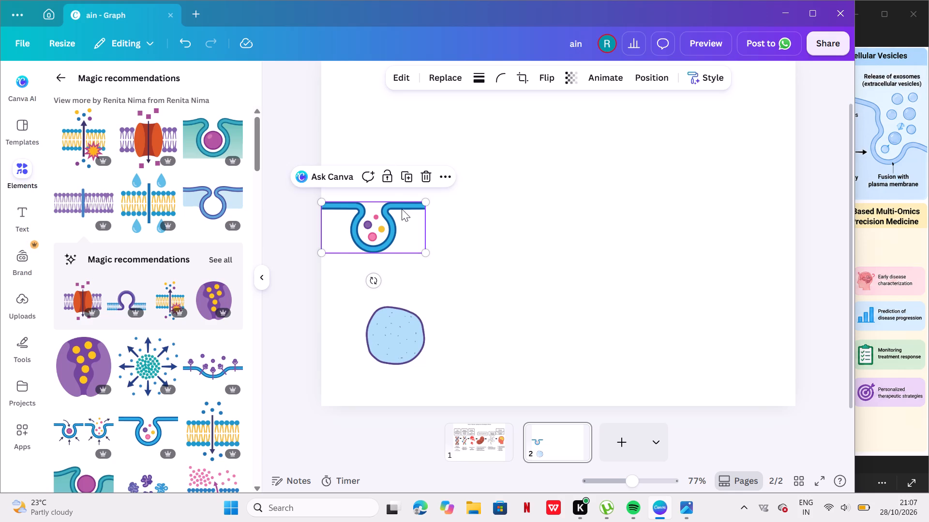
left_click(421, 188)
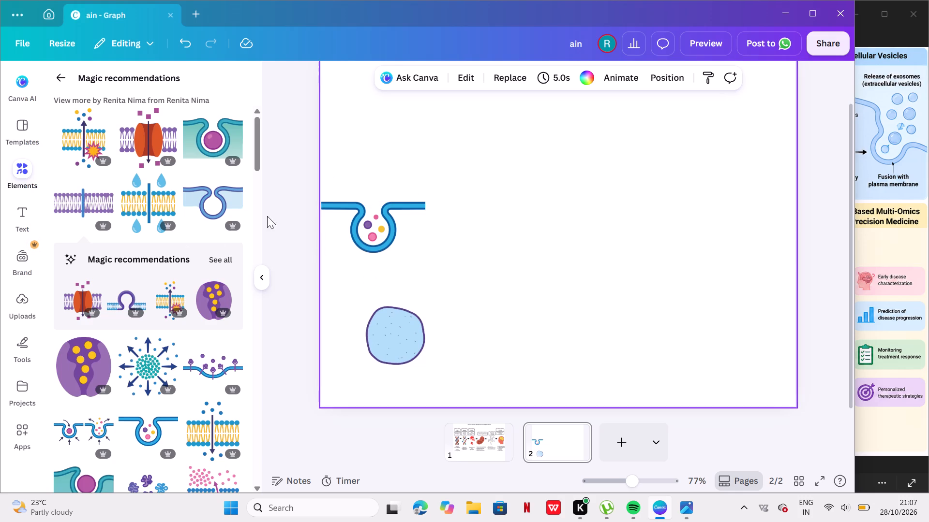
Show all magic recommendations for the lipid-bilayer graphic and add the blue membrane graphic with a dotted vesicle and outward-released particles.
left_click(216, 263)
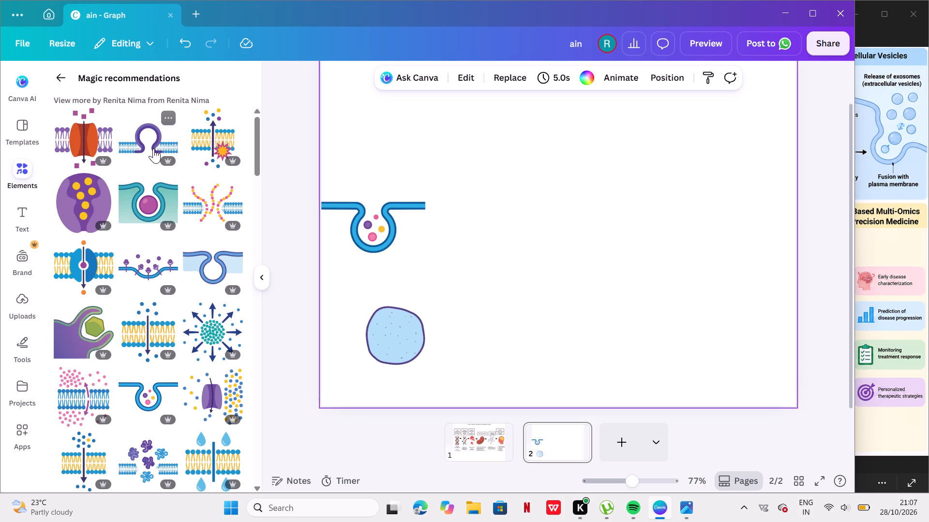
scroll(185, 249, "down", 2)
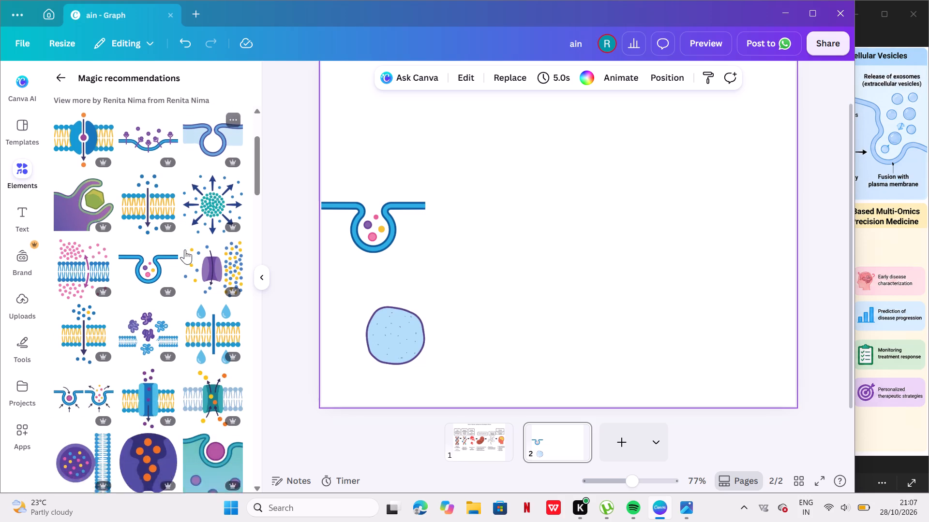
scroll(185, 249, "down", 5)
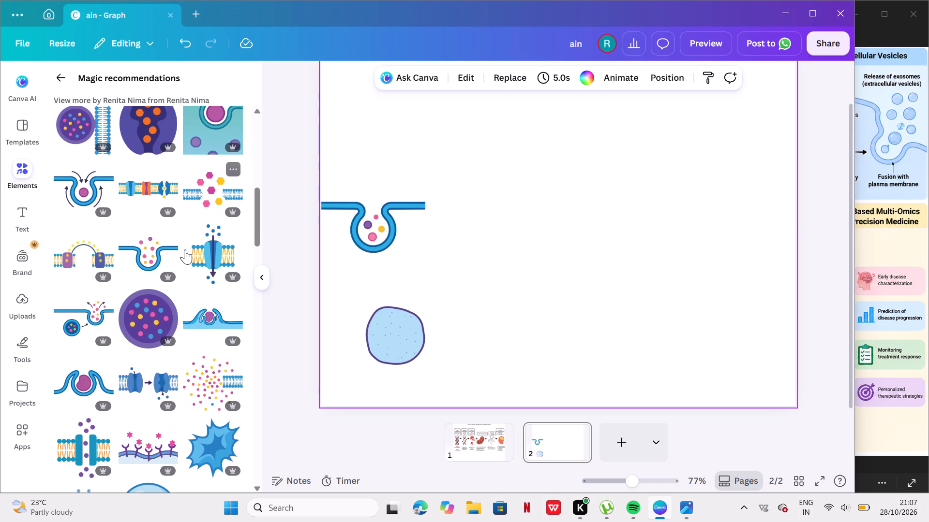
scroll(185, 249, "down", 1)
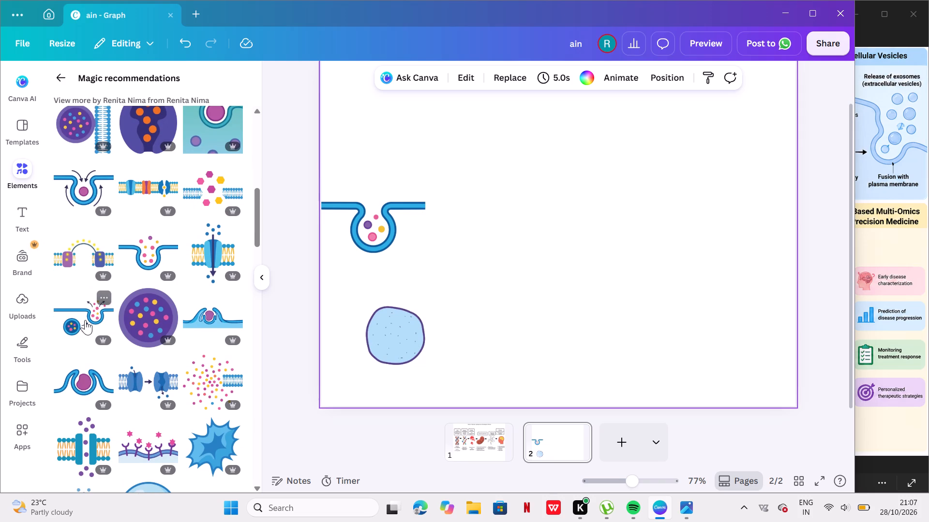
left_click(85, 320)
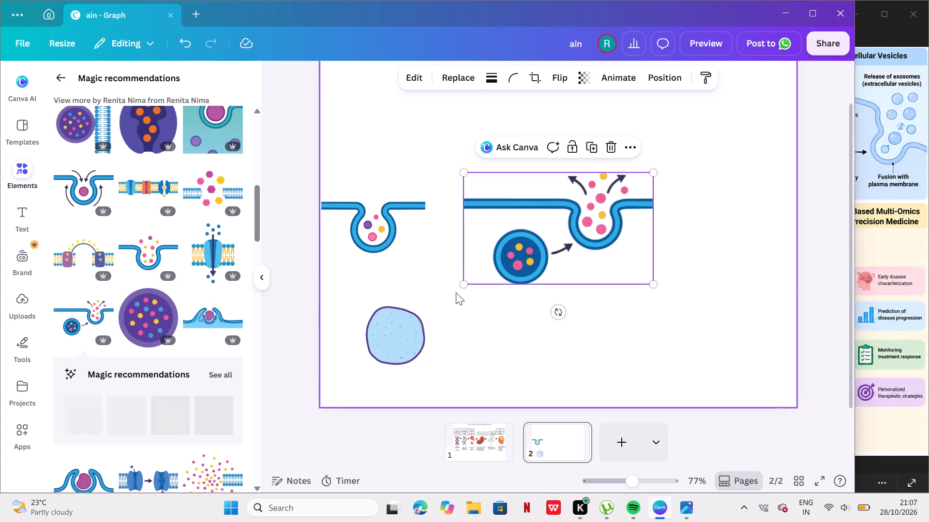
Move the vesicle-release membrane graphic to the page's right half, roughly level with the blue membrane pocket and with a gap between them.
left_click_drag(576, 228, 575, 224)
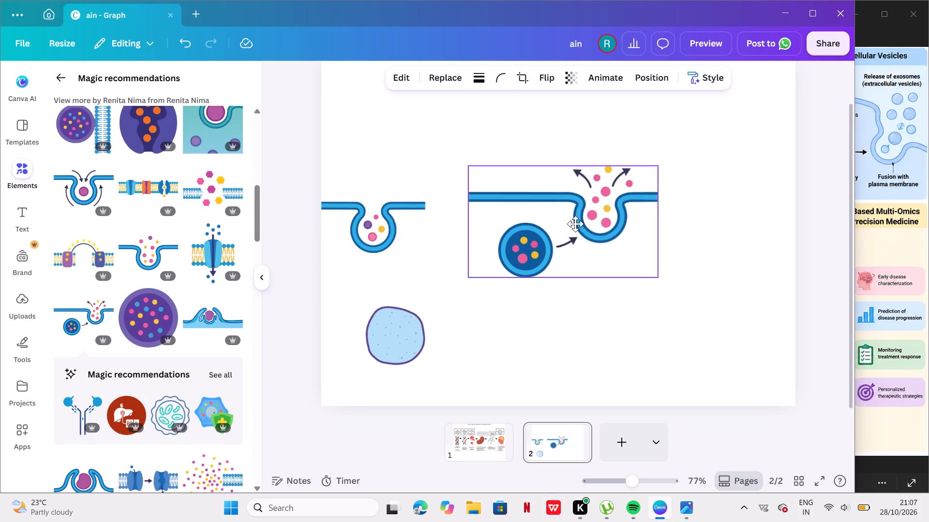
left_click_drag(575, 224, 541, 233)
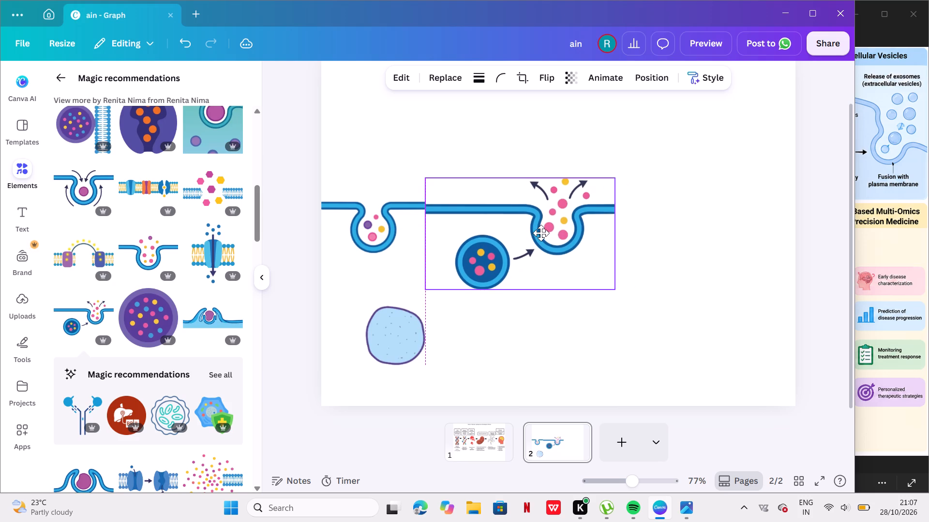
left_click_drag(541, 233, 639, 227)
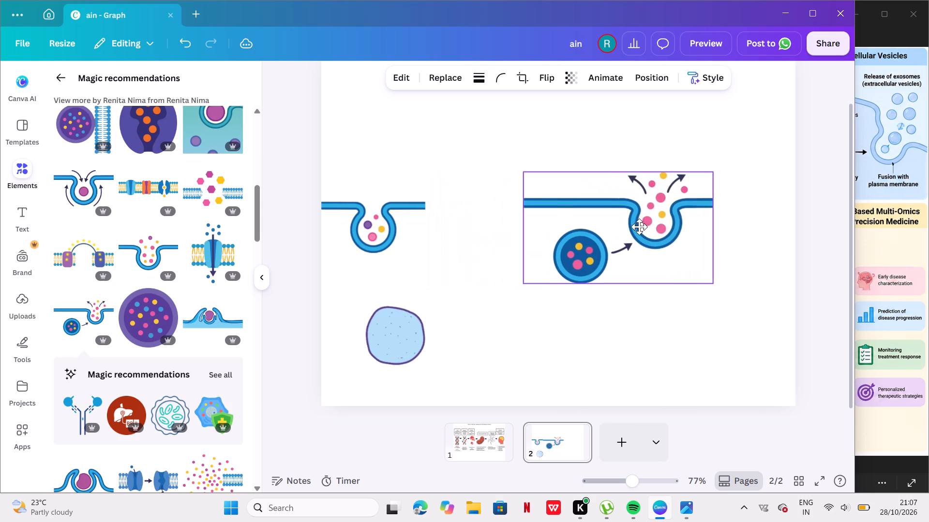
left_click_drag(639, 227, 643, 227)
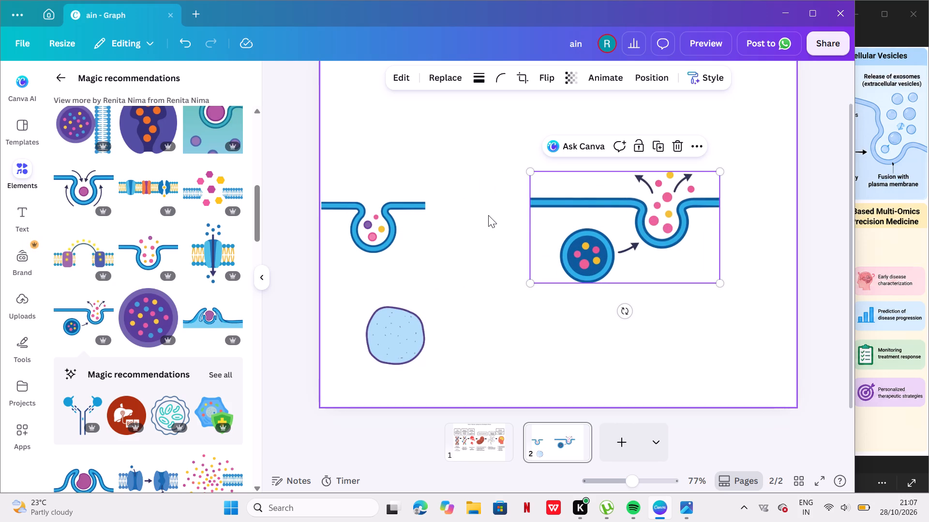
left_click(621, 230)
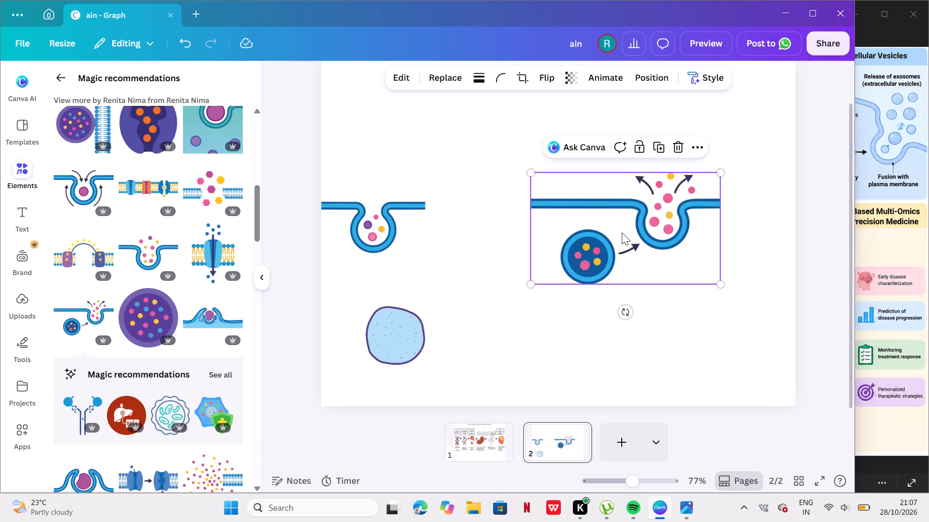
Look through the rest of the recommended graphics and back to the membrane ones for pieces matching the blue membrane pocket.
left_click(414, 203)
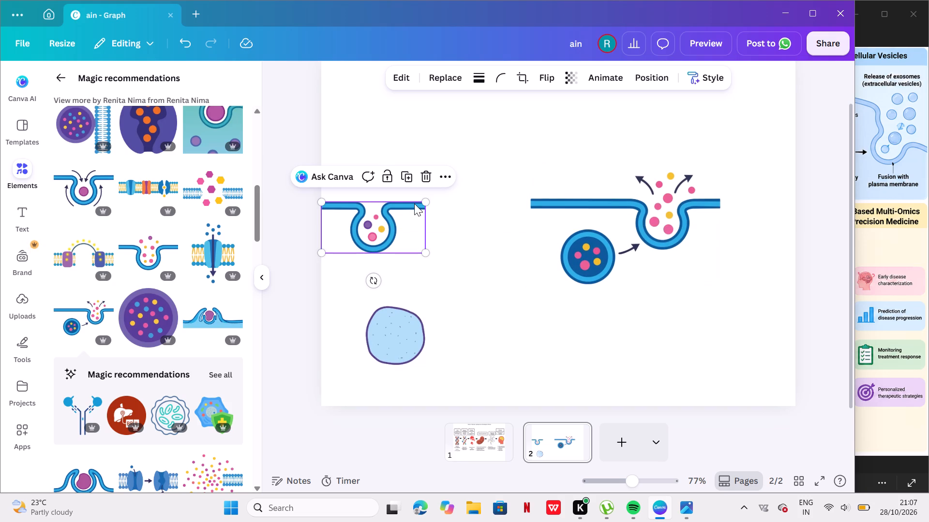
scroll(142, 316, "down", 1)
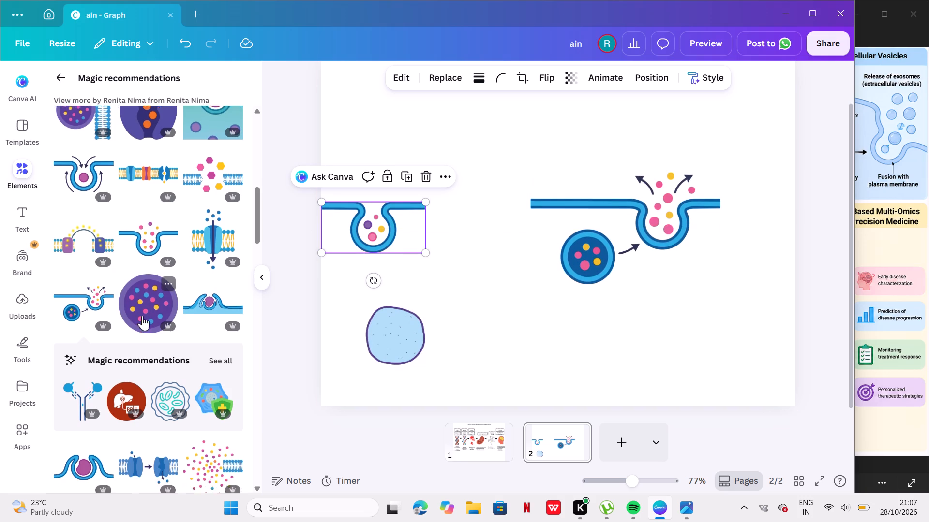
scroll(142, 316, "down", 1)
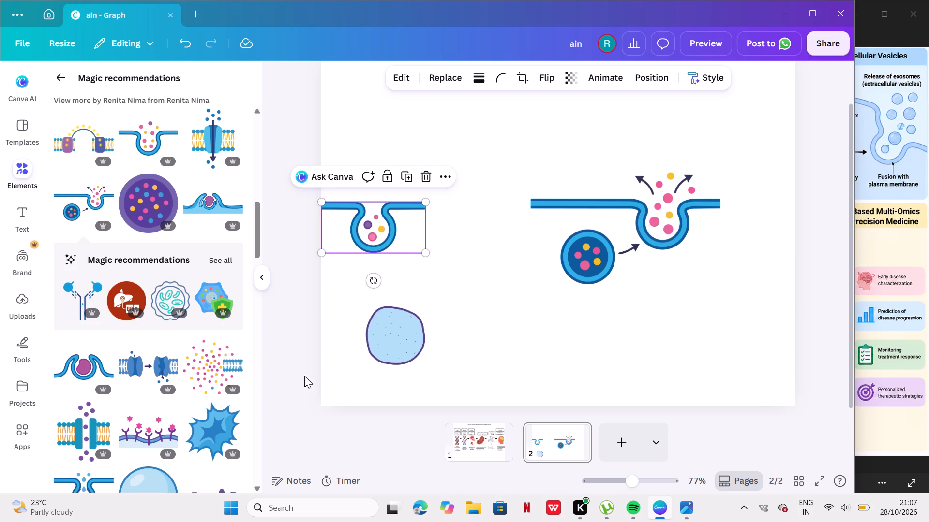
scroll(199, 375, "down", 4)
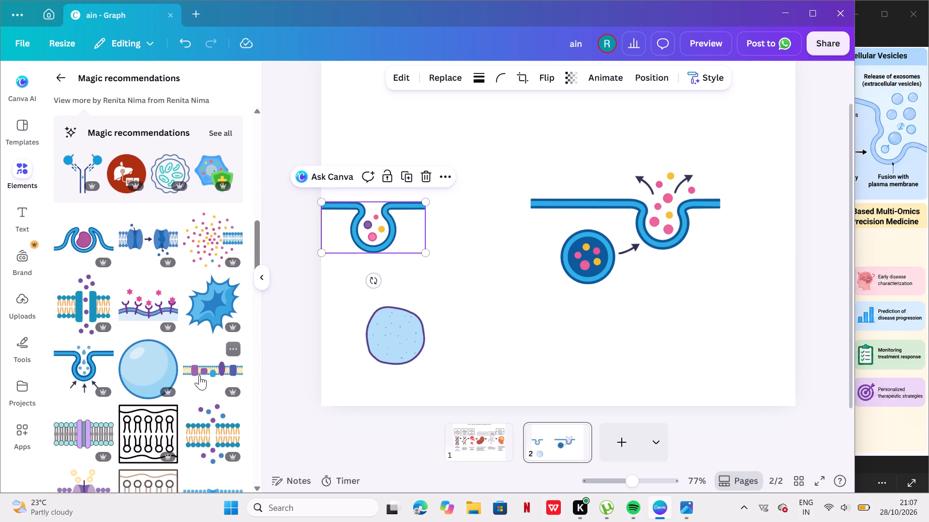
scroll(199, 375, "down", 6)
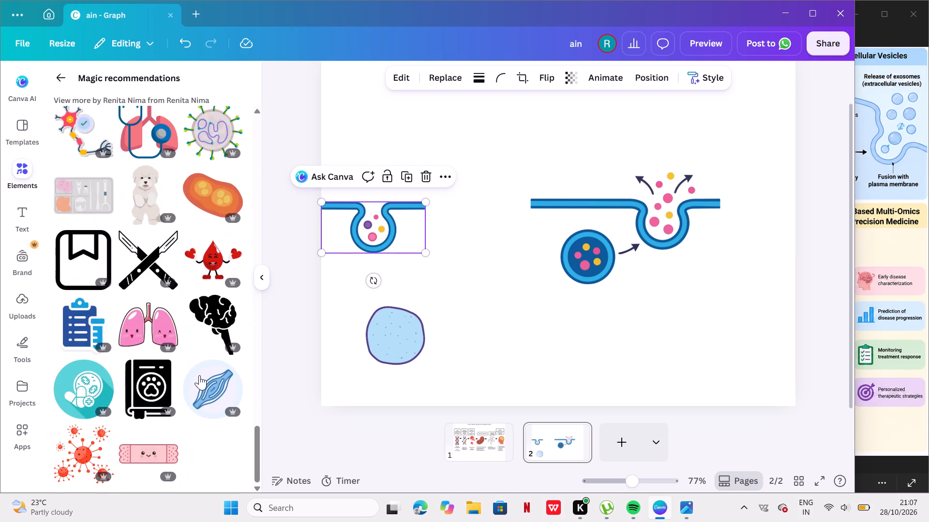
scroll(199, 375, "up", 2)
scroll(204, 274, "up", 3)
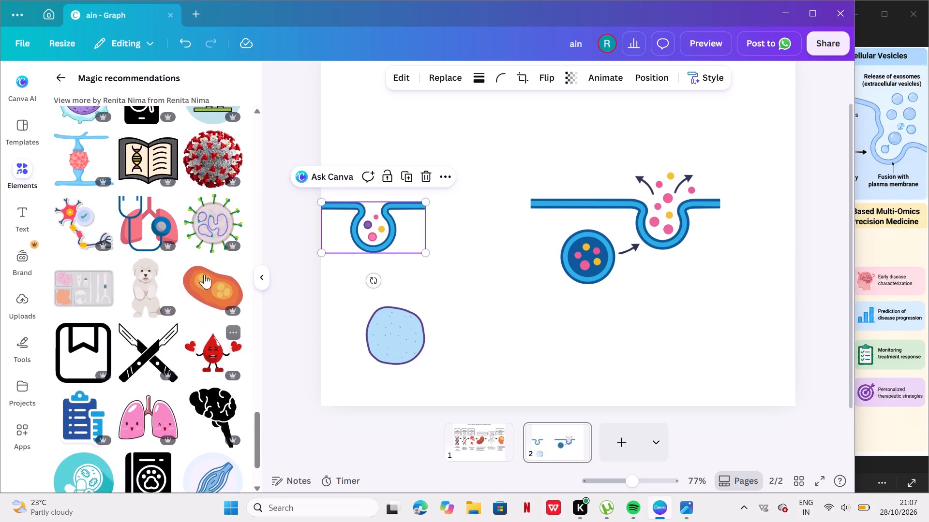
scroll(204, 274, "up", 4)
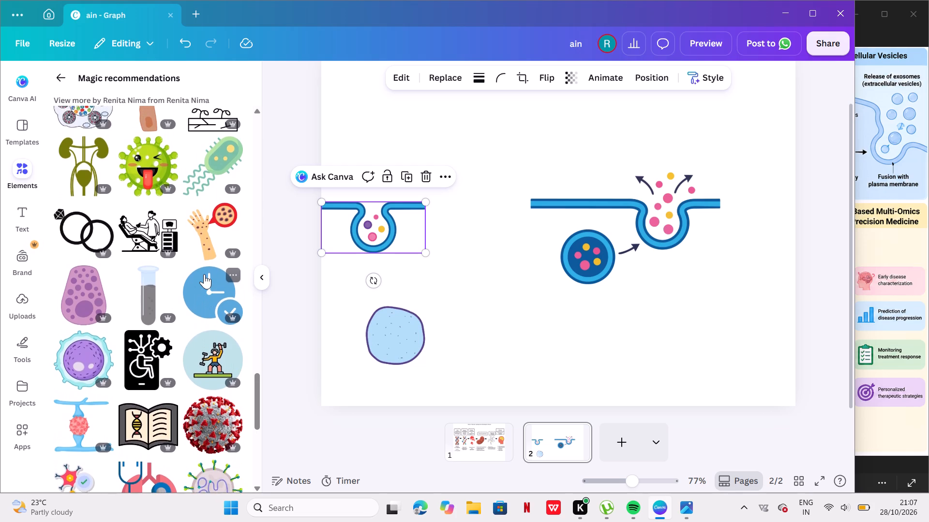
scroll(204, 274, "up", 4)
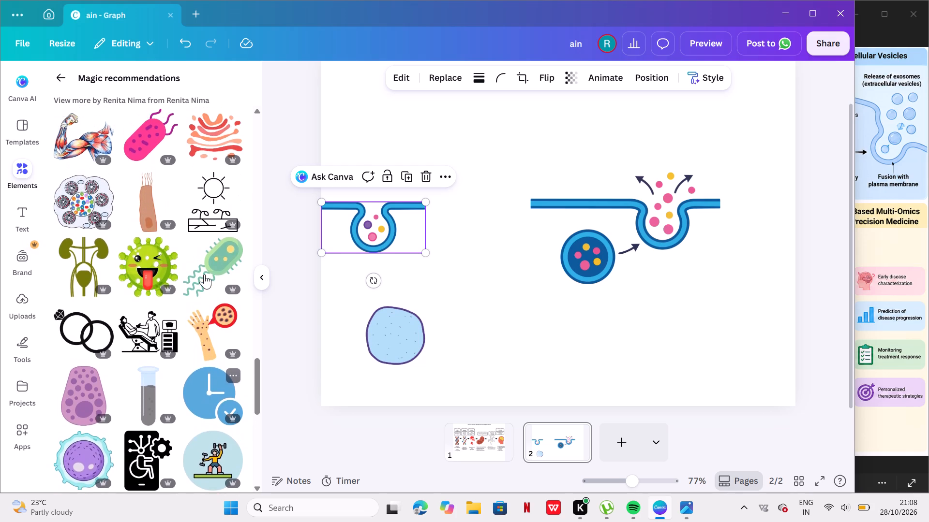
scroll(204, 274, "up", 8)
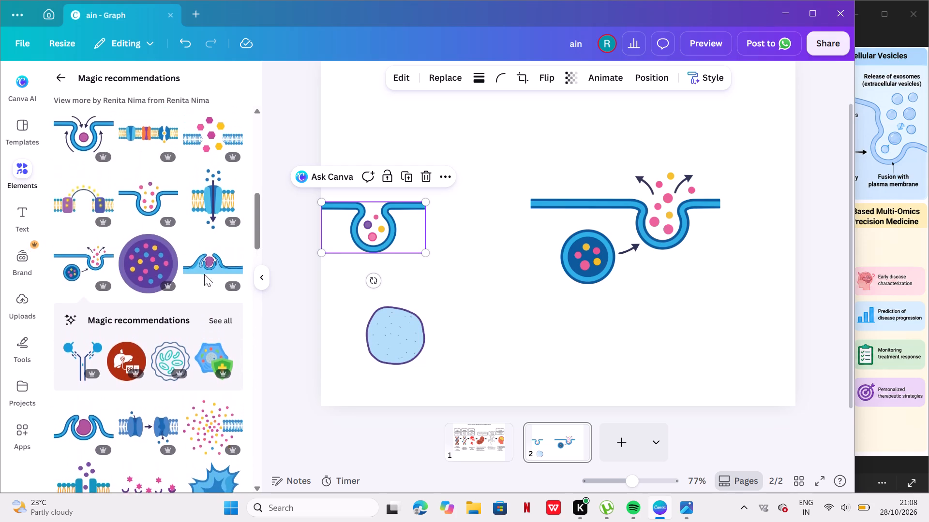
scroll(204, 274, "up", 1)
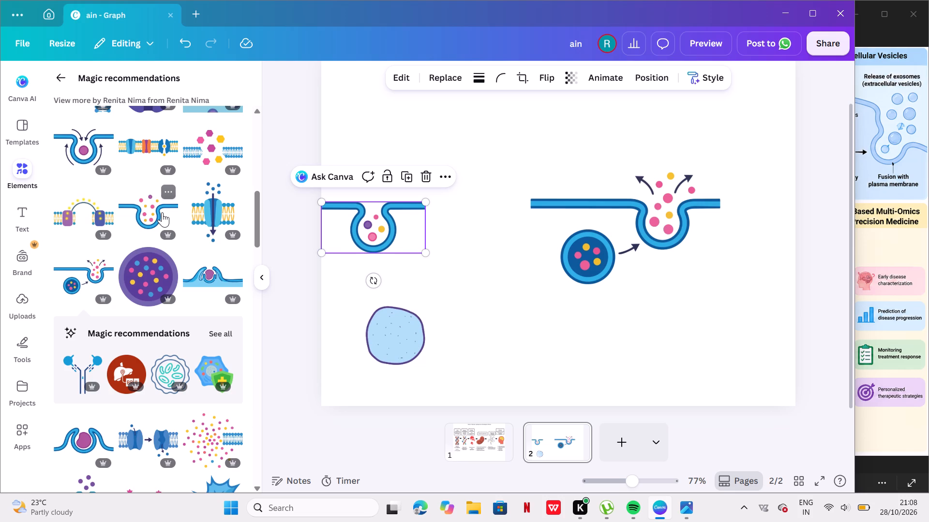
scroll(191, 167, "up", 2)
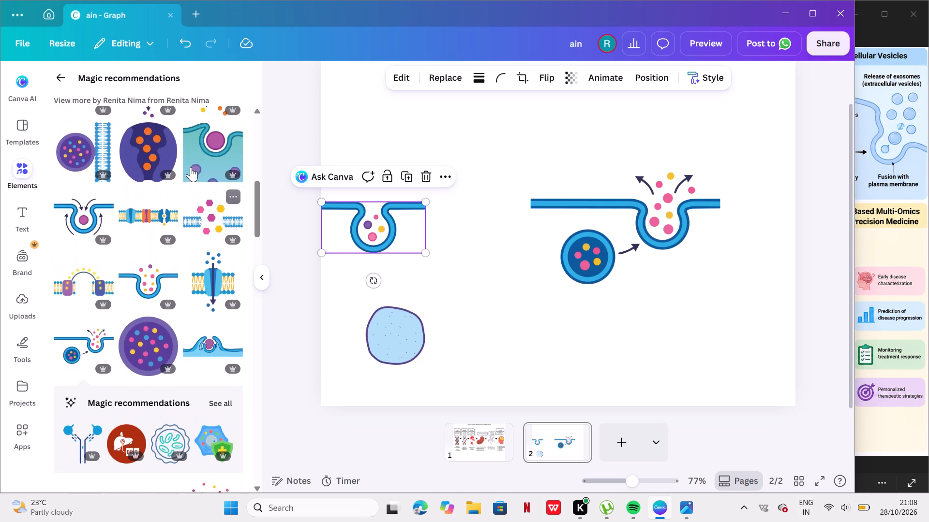
scroll(191, 167, "up", 1)
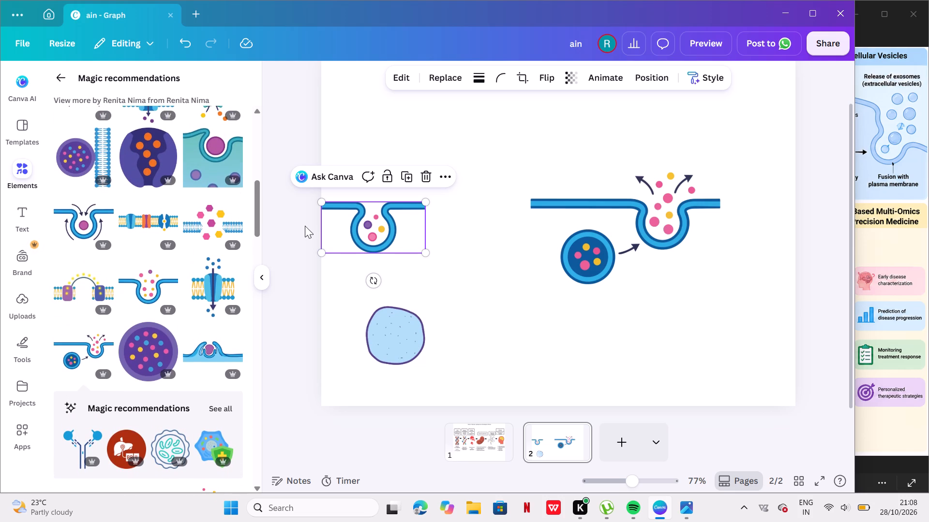
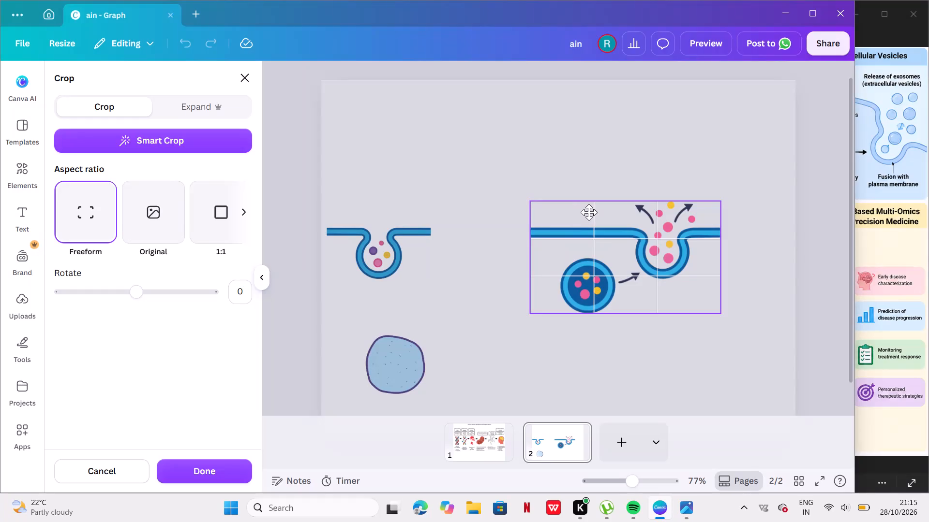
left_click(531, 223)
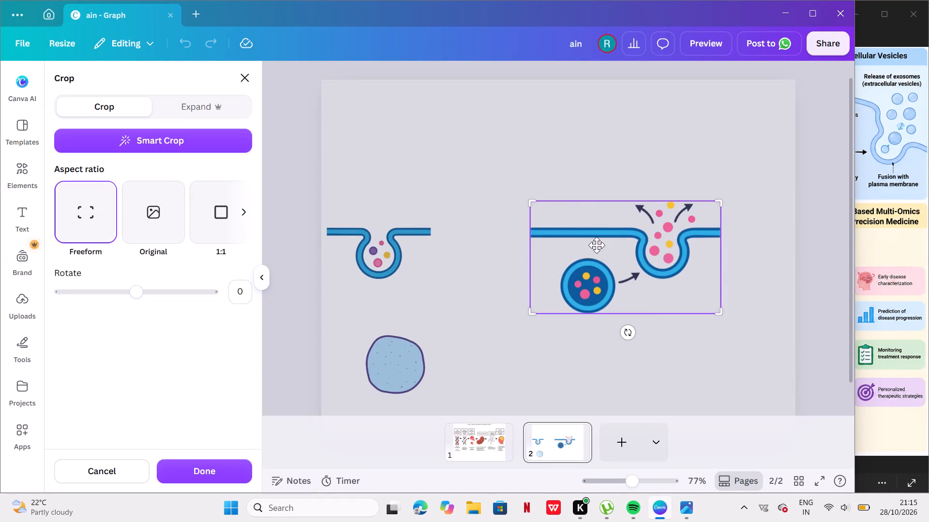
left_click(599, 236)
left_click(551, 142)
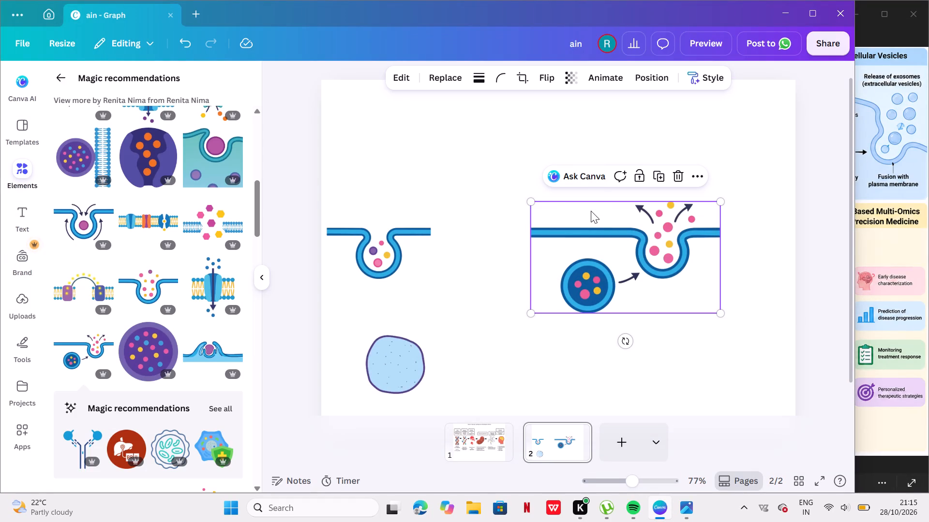
Duplicate the vesicle-release membrane graphic and place the copy level with the original, starting just beside the blue membrane pocket's right arm.
left_click(659, 172)
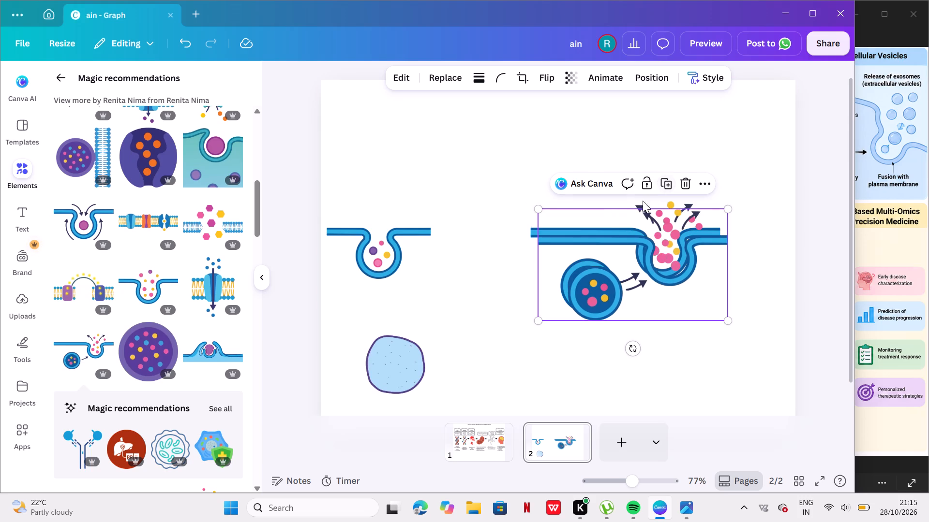
left_click_drag(625, 237, 524, 226)
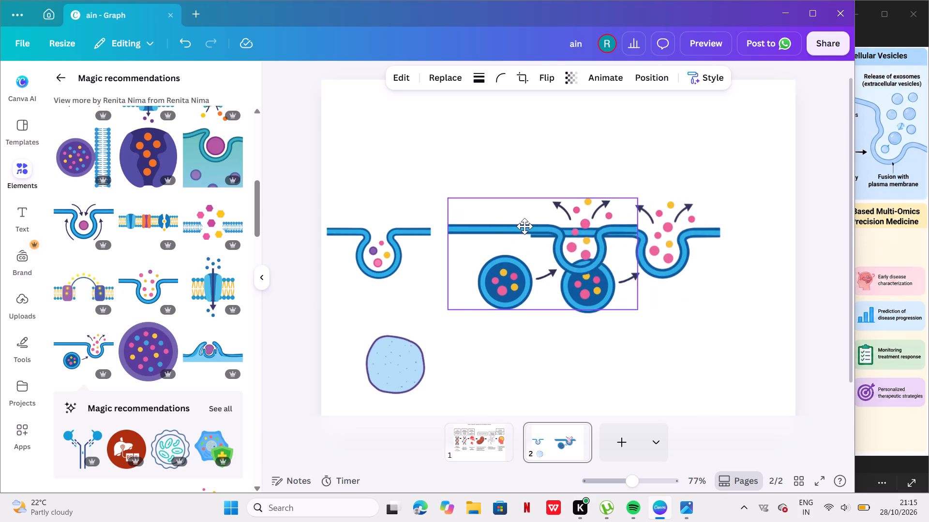
left_click_drag(524, 226, 521, 231)
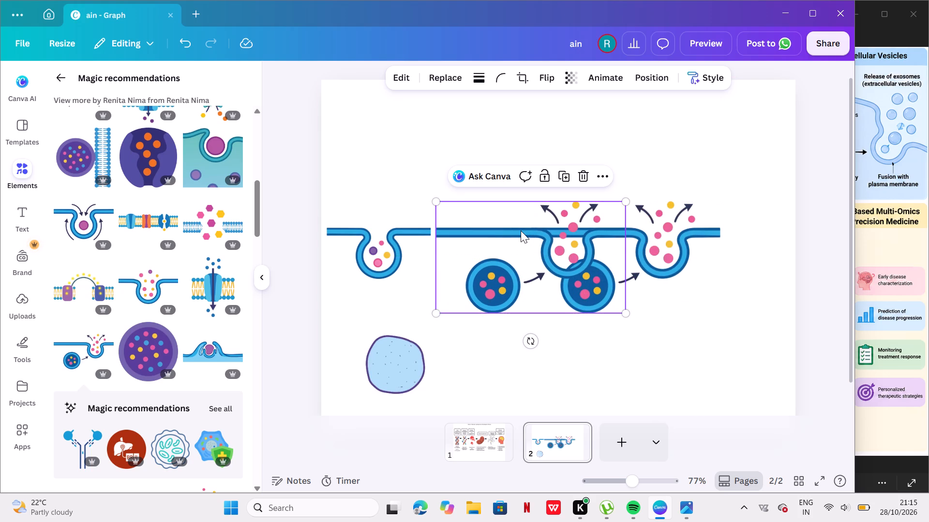
Crop the duplicate to only its straight stretch of blue membrane, cutting off the vesicle, arrows, particles and curved pocket.
left_click(539, 231)
double_click(539, 231)
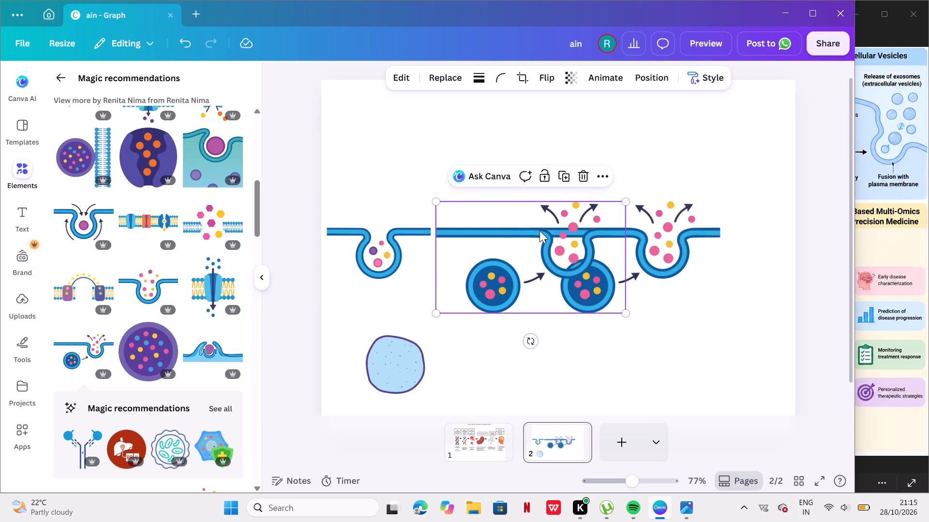
double_click(539, 231)
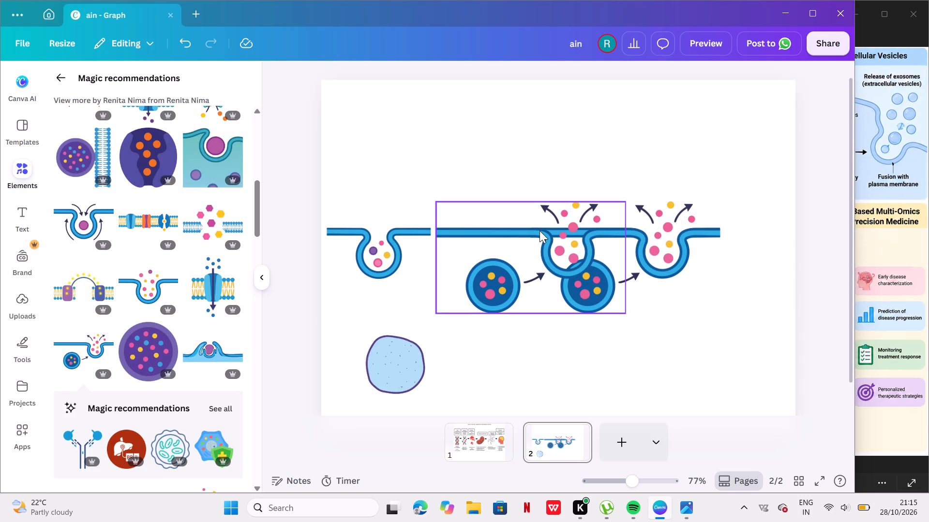
triple_click(539, 231)
left_click(539, 231)
triple_click(539, 231)
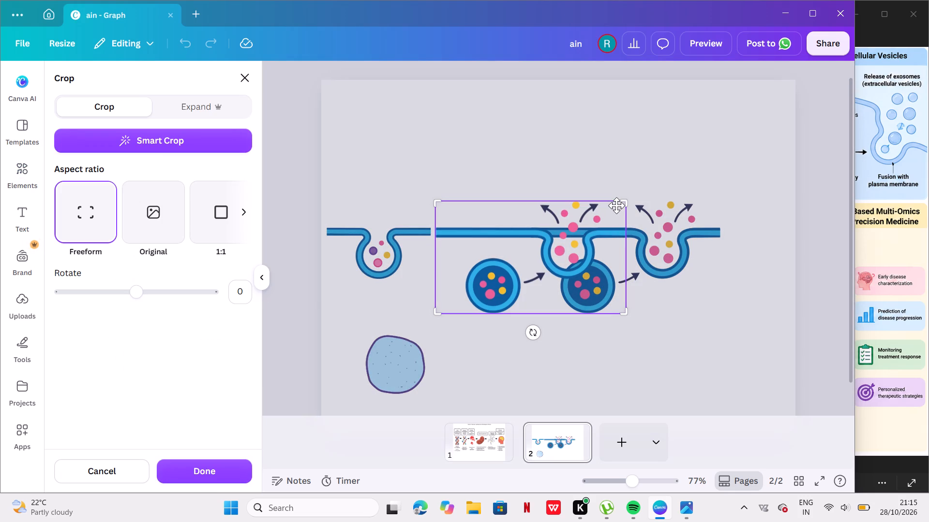
left_click_drag(628, 205, 573, 223)
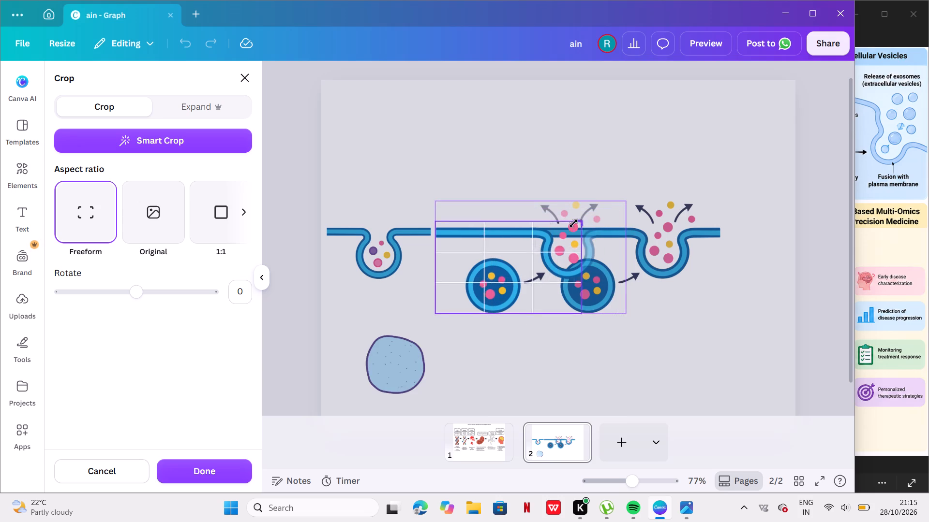
left_click_drag(573, 223, 543, 206)
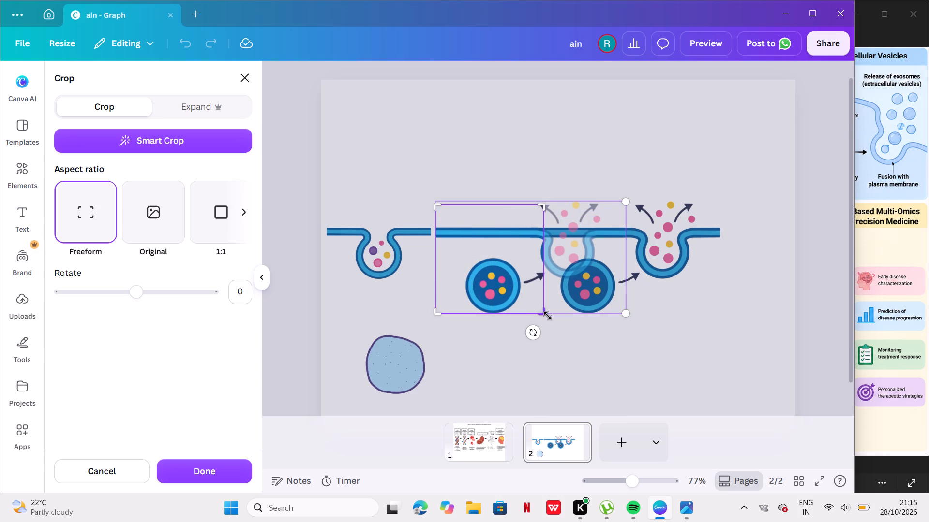
left_click_drag(548, 316, 541, 251)
left_click_drag(542, 207, 539, 213)
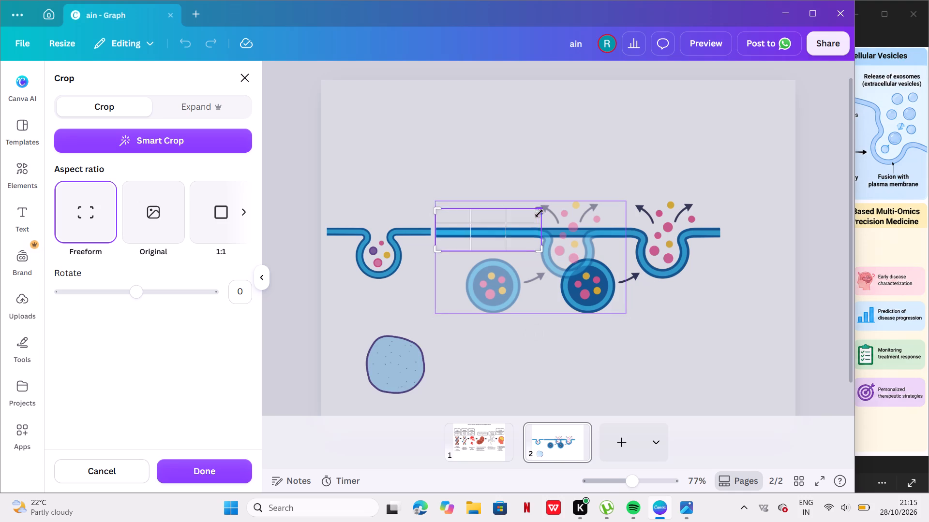
left_click_drag(539, 213, 540, 219)
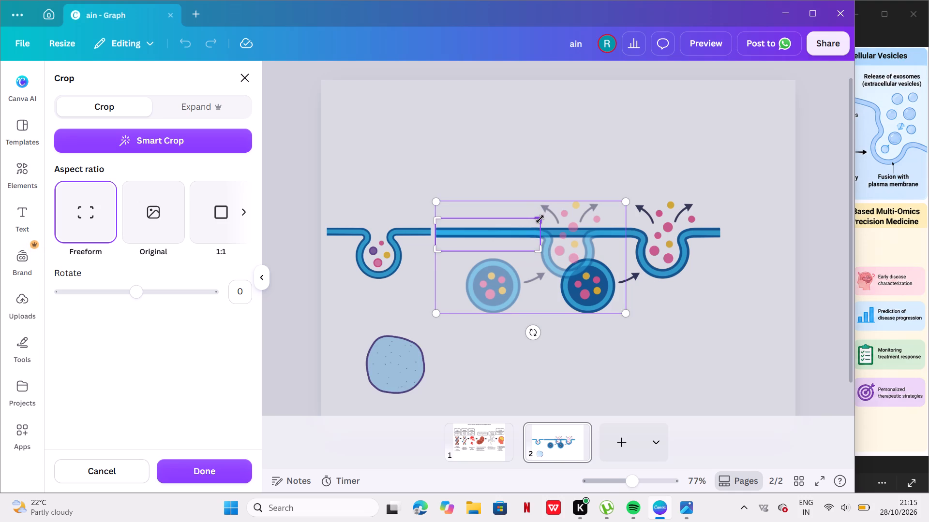
left_click(549, 155)
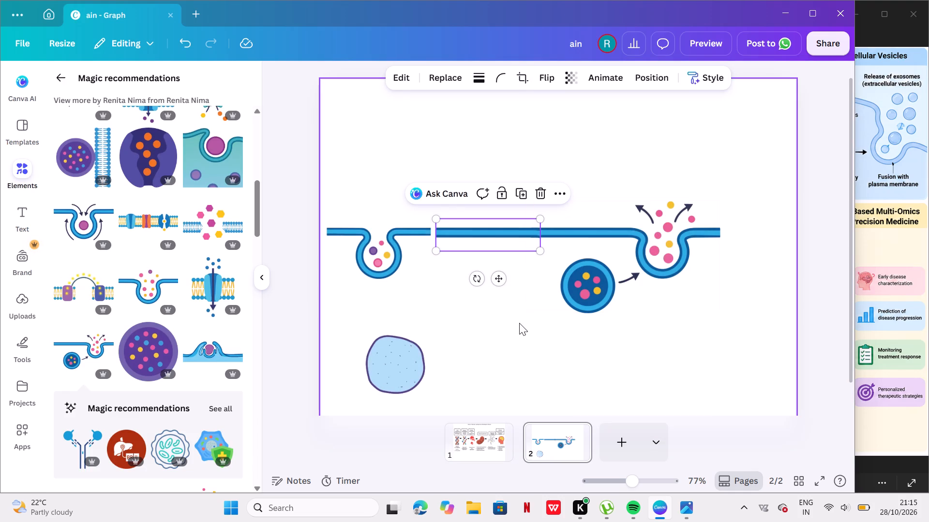
left_click(518, 322)
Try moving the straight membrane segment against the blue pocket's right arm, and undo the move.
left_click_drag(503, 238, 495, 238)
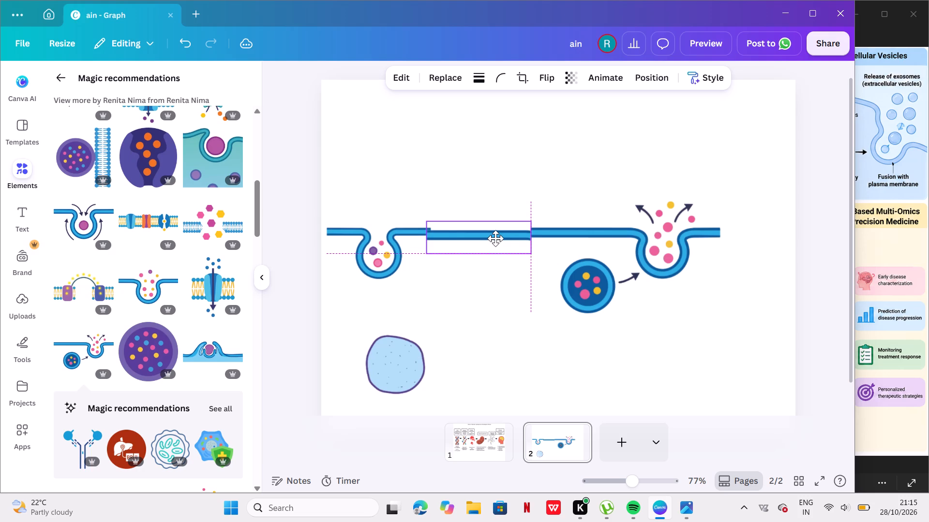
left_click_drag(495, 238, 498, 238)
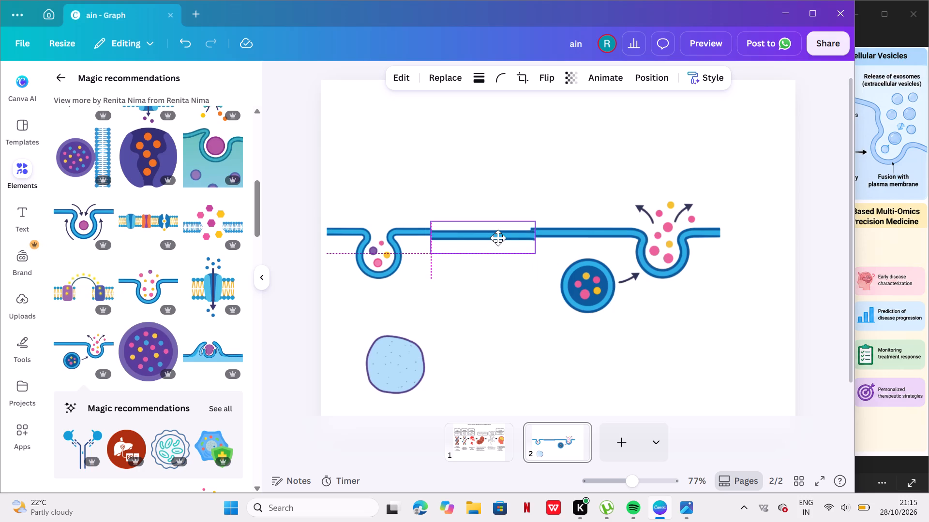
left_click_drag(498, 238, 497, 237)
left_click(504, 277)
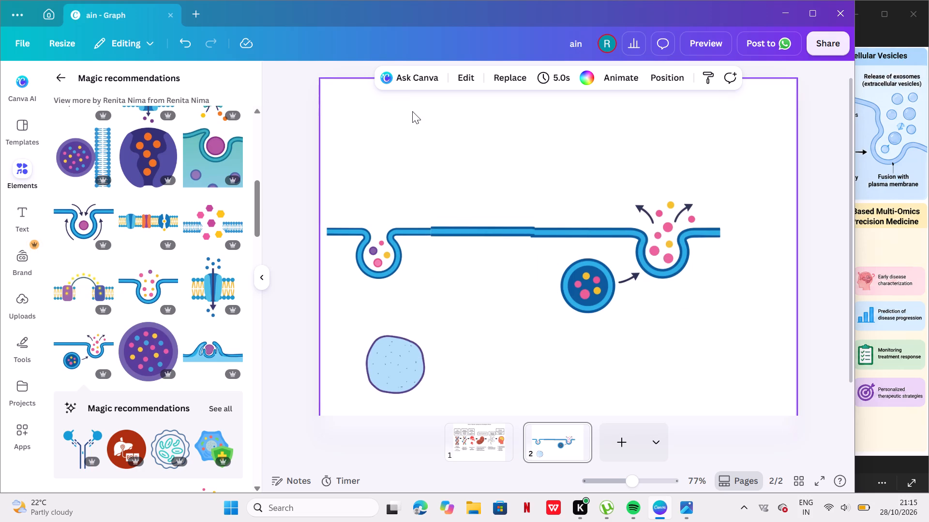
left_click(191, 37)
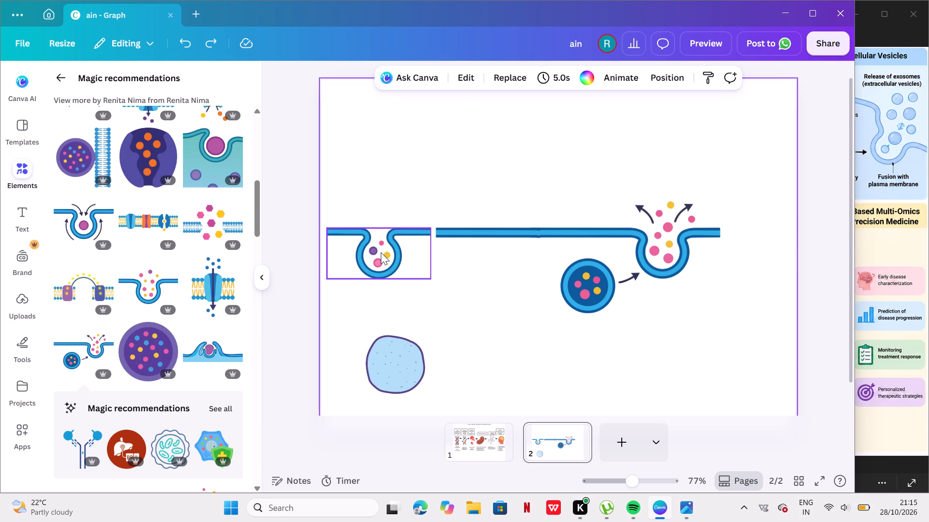
Enlarge the blue membrane pocket slightly and position its right arm against the left end of the straight membrane segment.
left_click_drag(381, 252, 388, 255)
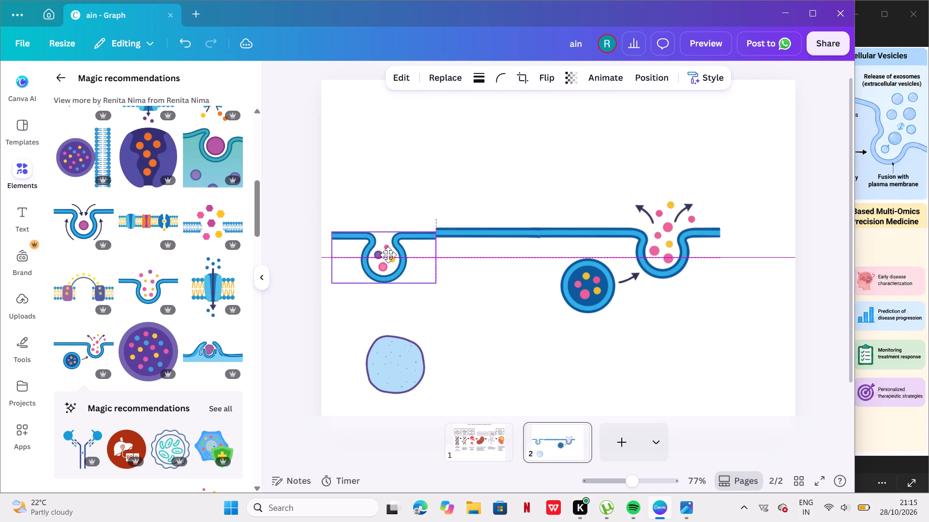
left_click_drag(388, 255, 388, 253)
left_click_drag(388, 253, 388, 252)
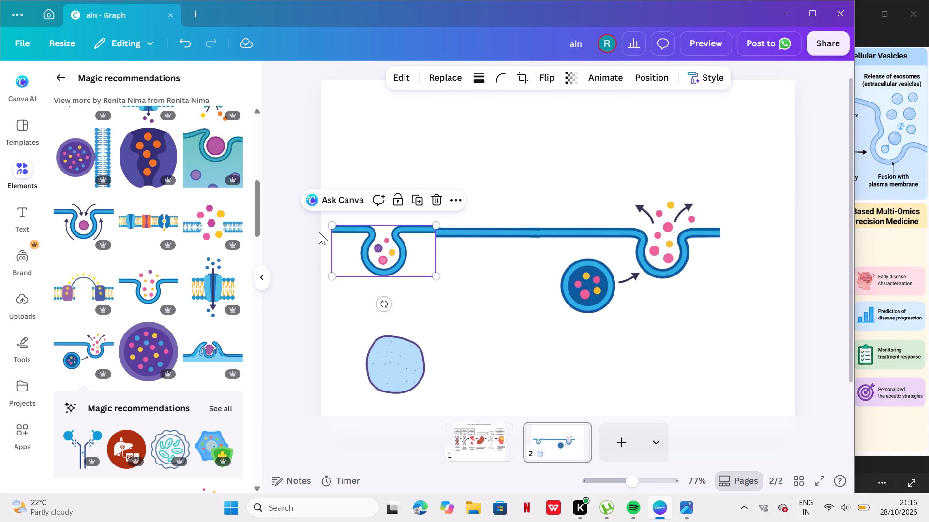
left_click_drag(330, 227, 322, 227)
left_click_drag(371, 238, 372, 245)
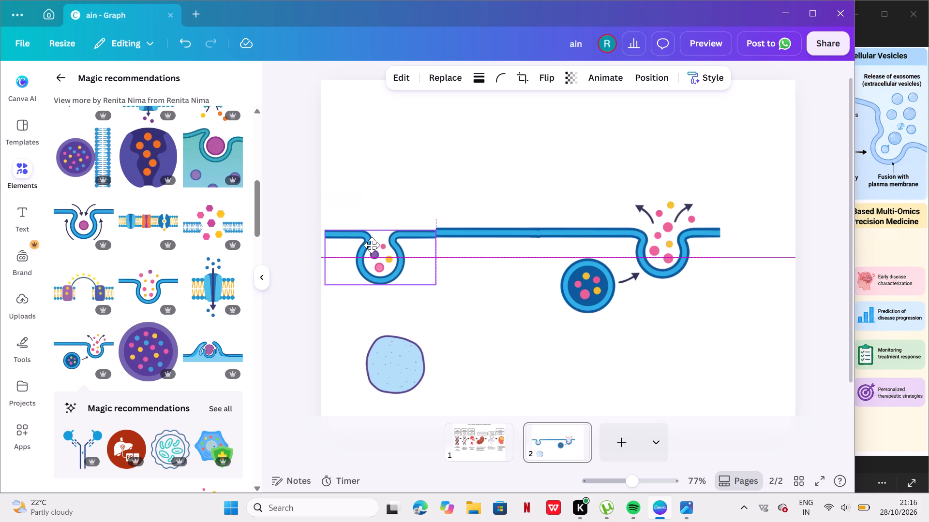
left_click_drag(372, 245, 372, 244)
left_click_drag(372, 244, 372, 243)
left_click_drag(372, 243, 376, 247)
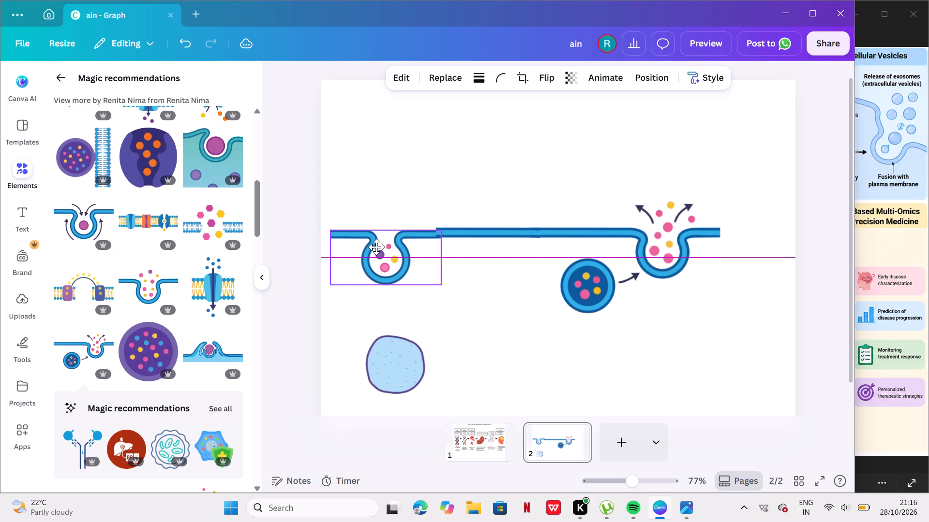
left_click_drag(376, 247, 373, 243)
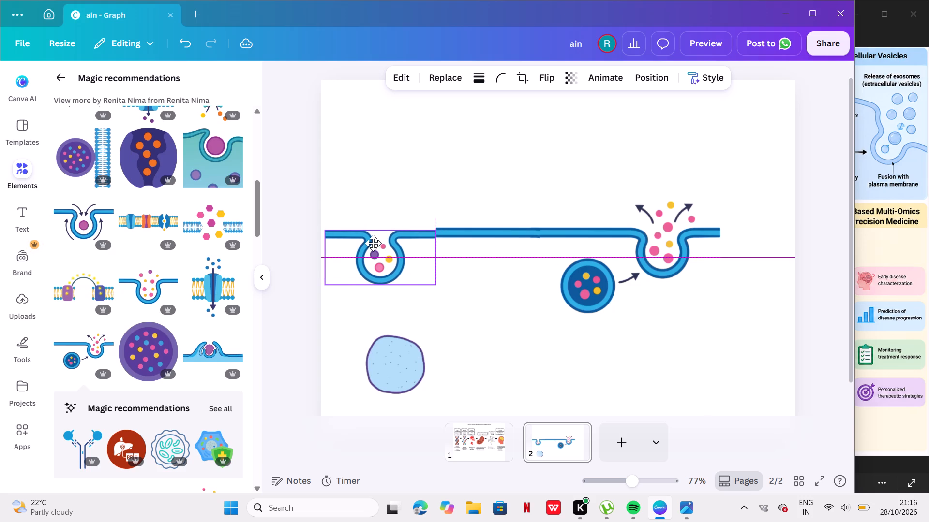
left_click_drag(373, 243, 374, 243)
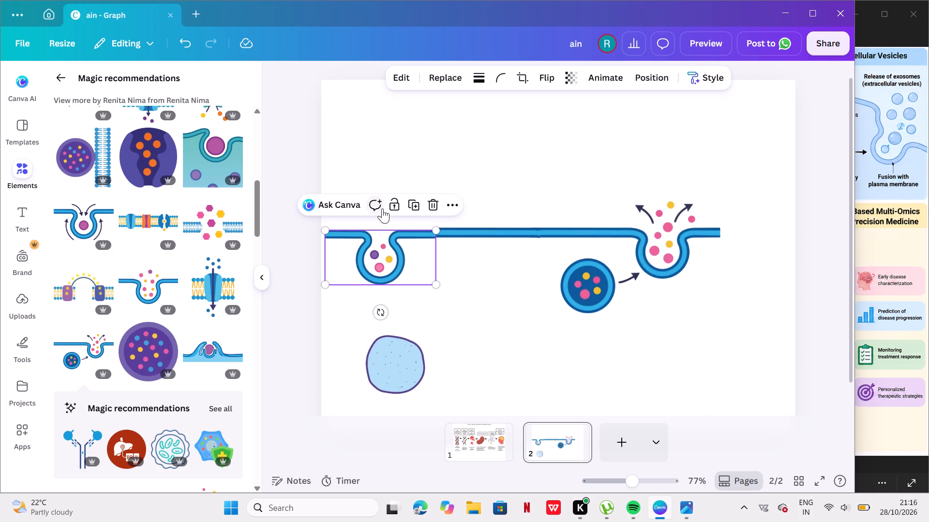
left_click(382, 208)
left_click(486, 210)
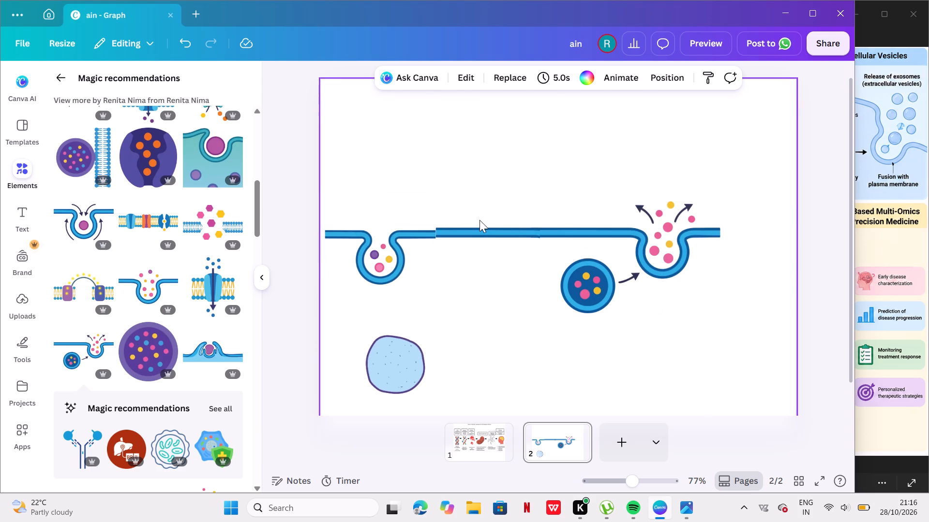
Nudge the straight membrane segment slightly down to line up with the blue pocket's membrane.
left_click(478, 226)
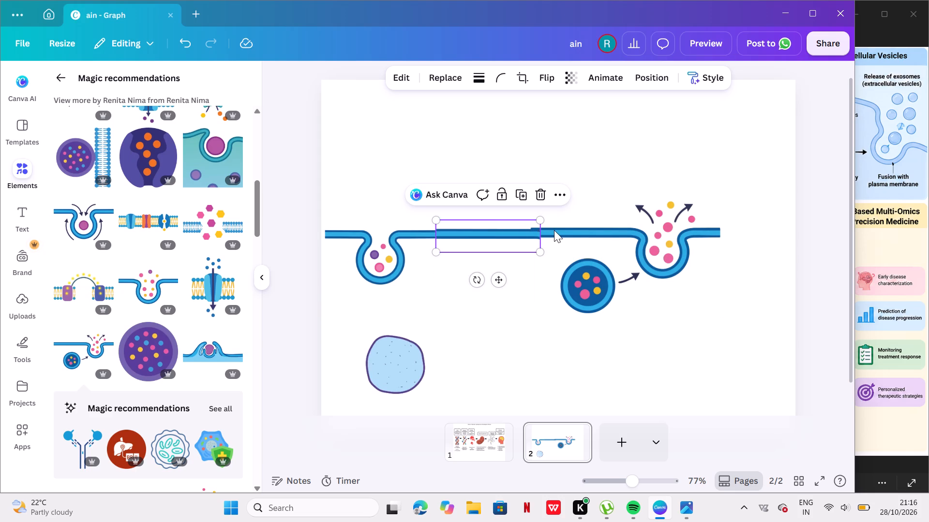
Move the vesicle-release membrane graphic slightly right so its left membrane end meets the right end of the straight segment.
left_click_drag(566, 230, 568, 236)
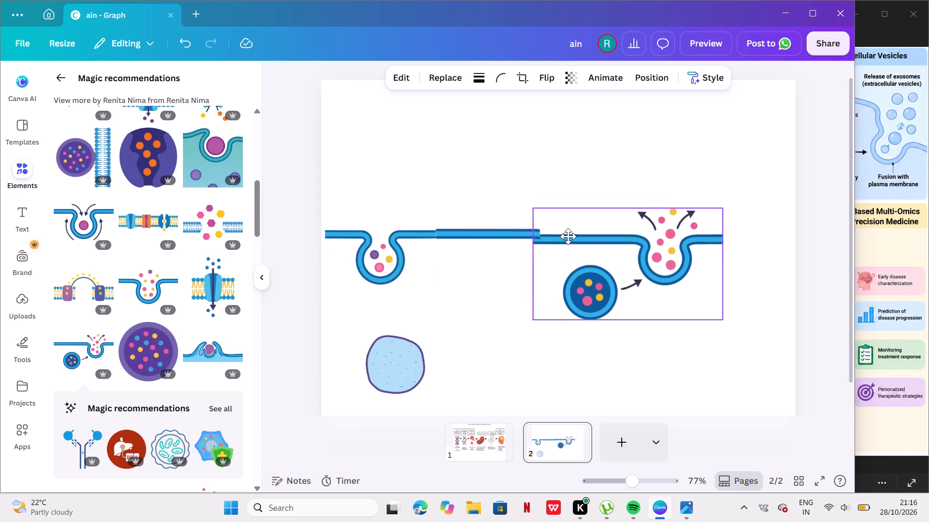
left_click_drag(568, 236, 570, 233)
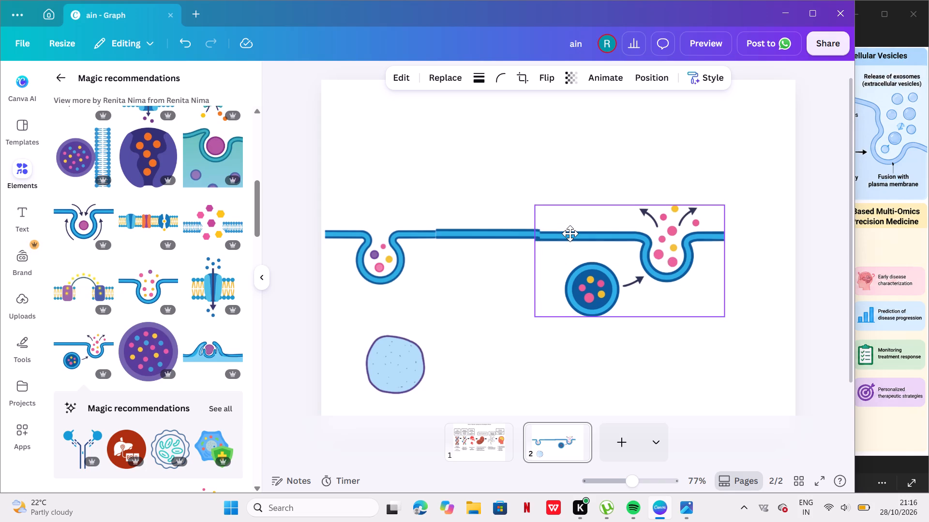
left_click_drag(570, 233, 573, 232)
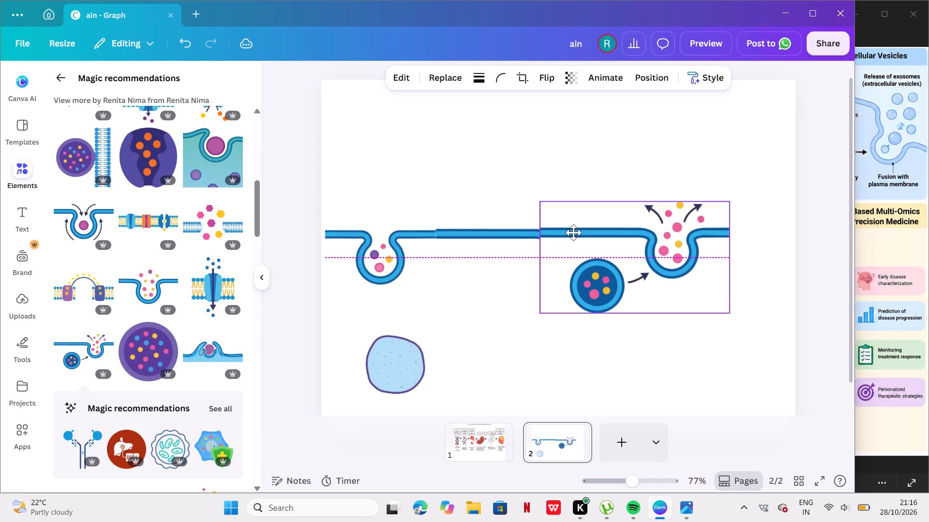
left_click_drag(573, 232, 577, 232)
left_click_drag(577, 232, 578, 232)
left_click(587, 208)
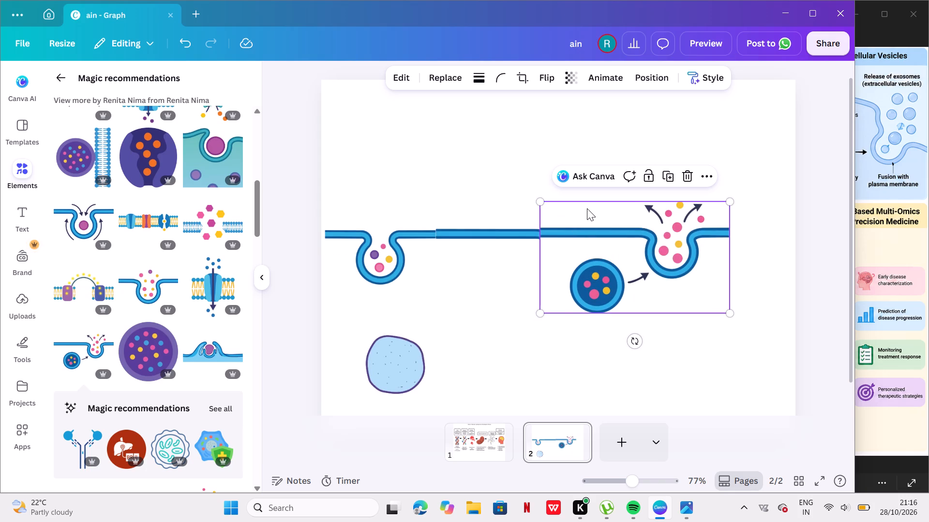
left_click(614, 215)
left_click(627, 143)
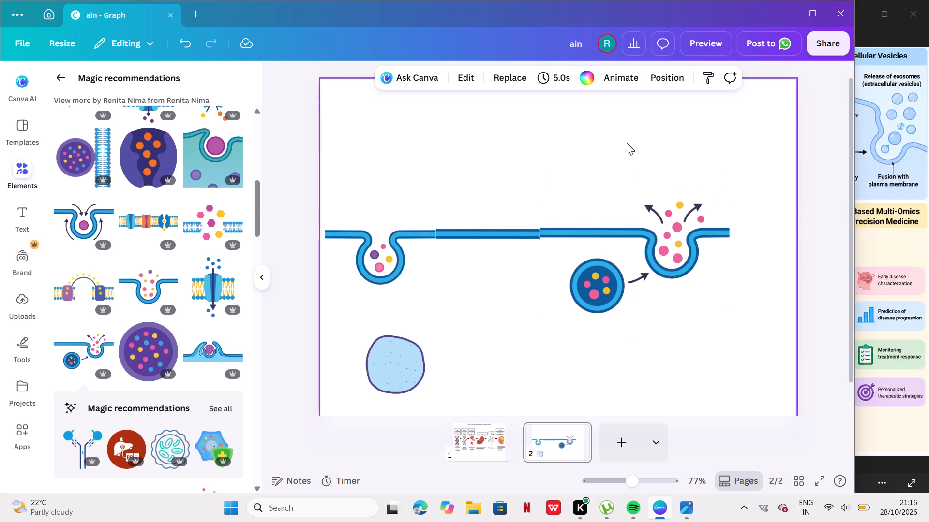
Enlarge the vesicle-release membrane graphic to about 422 by 249 and reposition it just right of the straight membrane segment.
left_click(640, 242)
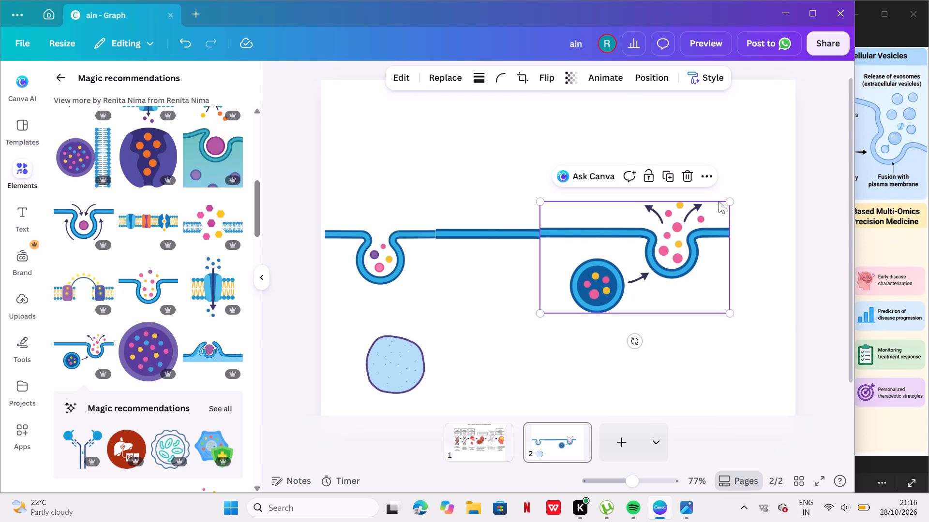
left_click_drag(730, 200, 734, 195)
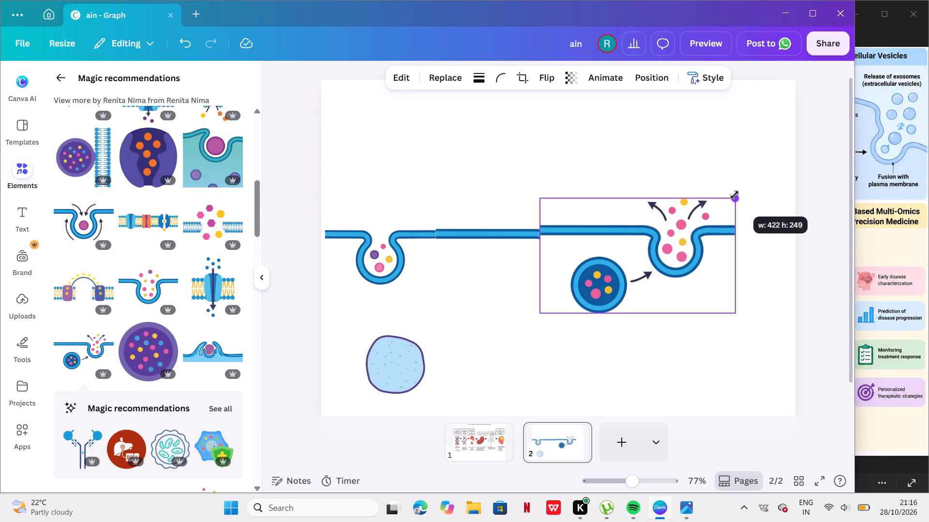
left_click_drag(709, 217, 710, 223)
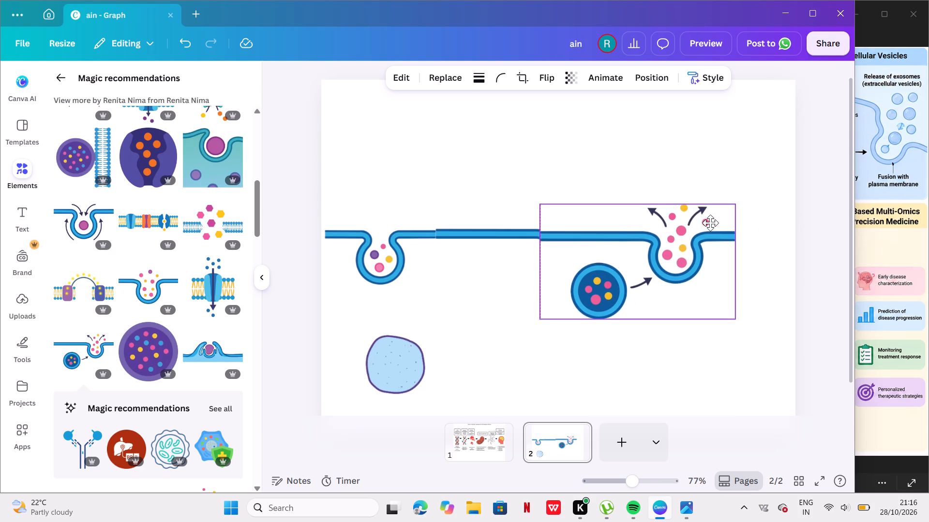
left_click_drag(710, 223, 712, 222)
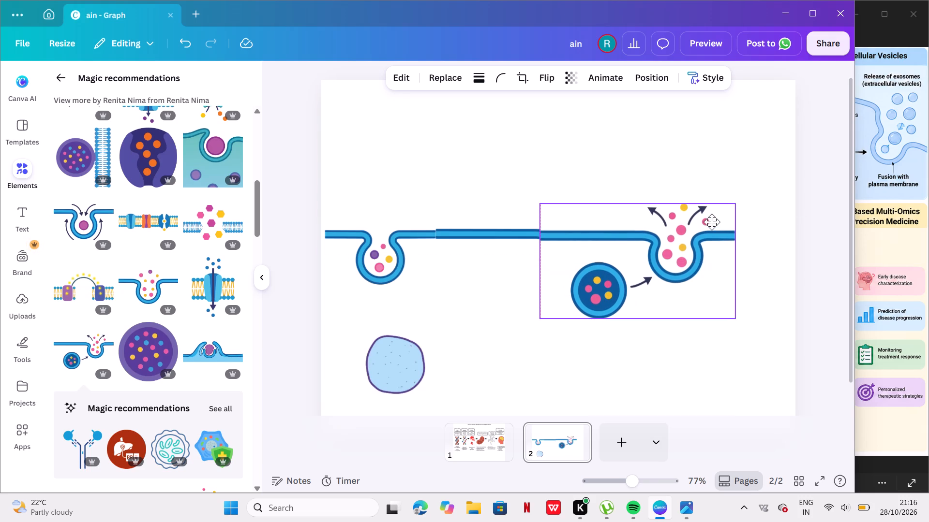
left_click_drag(712, 222, 712, 221)
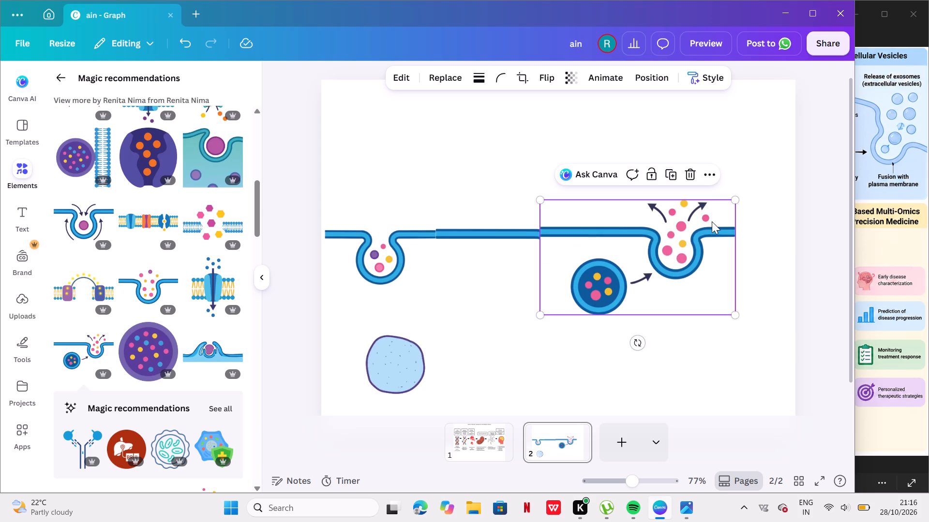
left_click(712, 221)
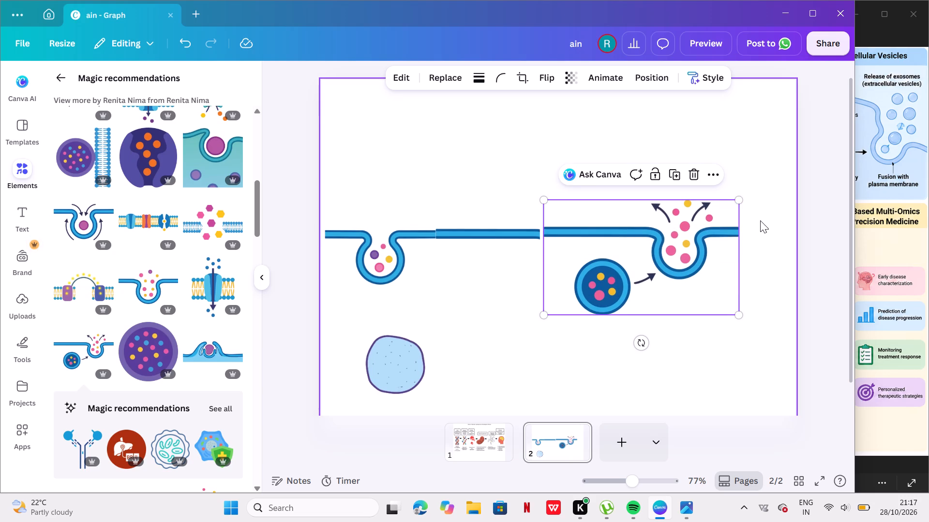
Move the straight membrane segment against the left end of the vesicle-release graphic so their blue bands line up.
left_click_drag(501, 234, 606, 235)
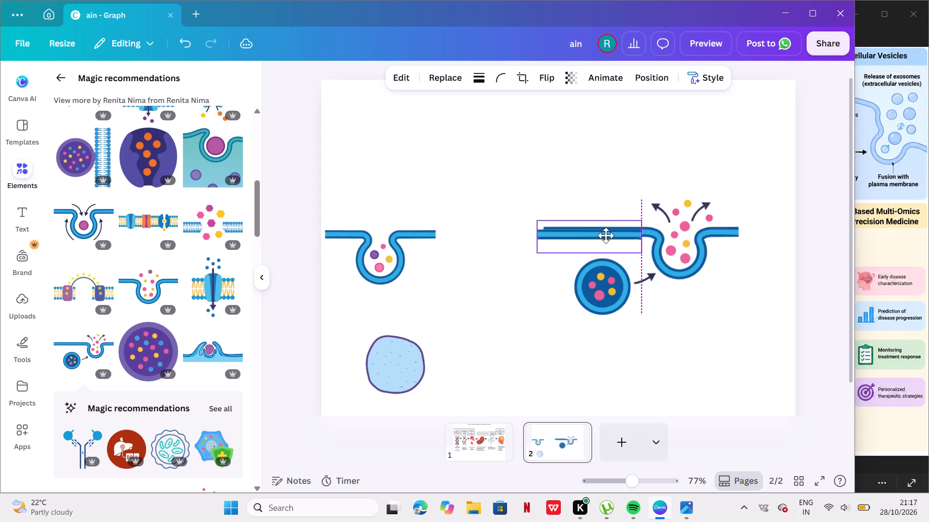
left_click_drag(606, 235, 643, 237)
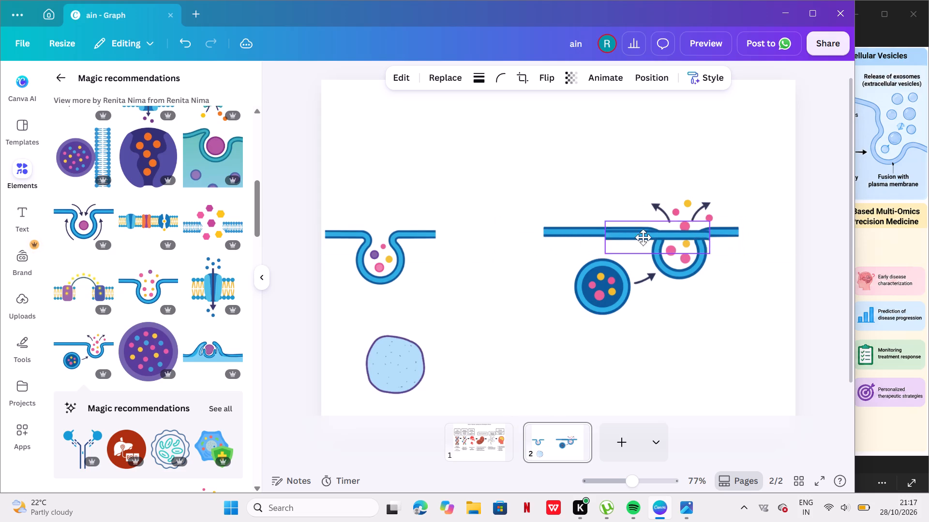
left_click_drag(643, 237, 500, 233)
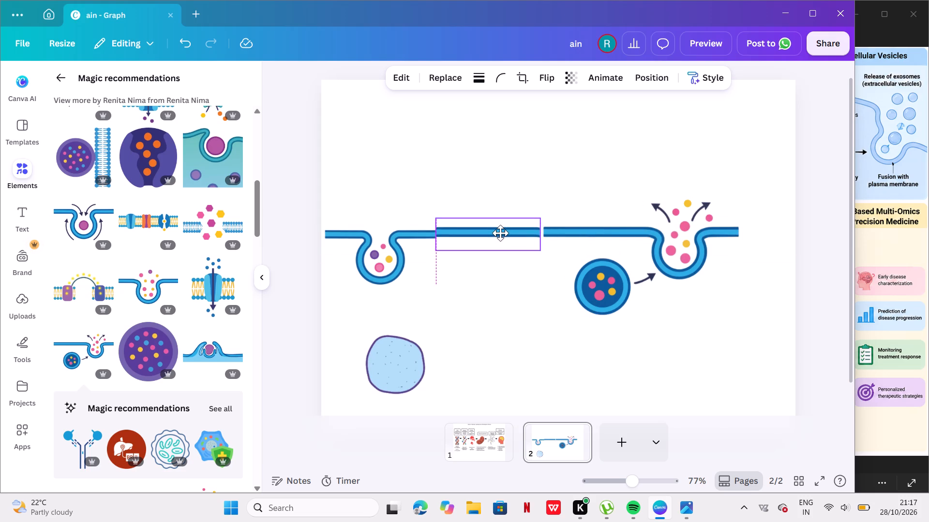
left_click_drag(500, 233, 508, 234)
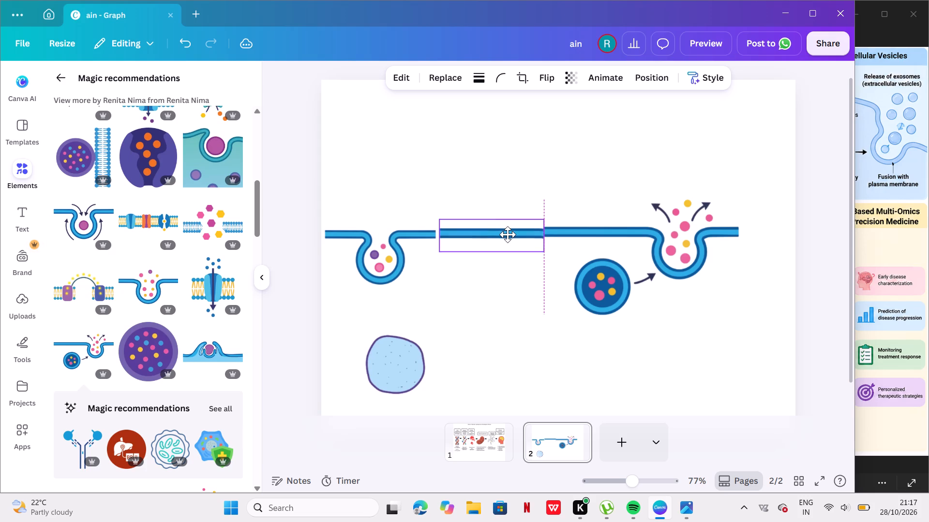
left_click_drag(508, 234, 507, 233)
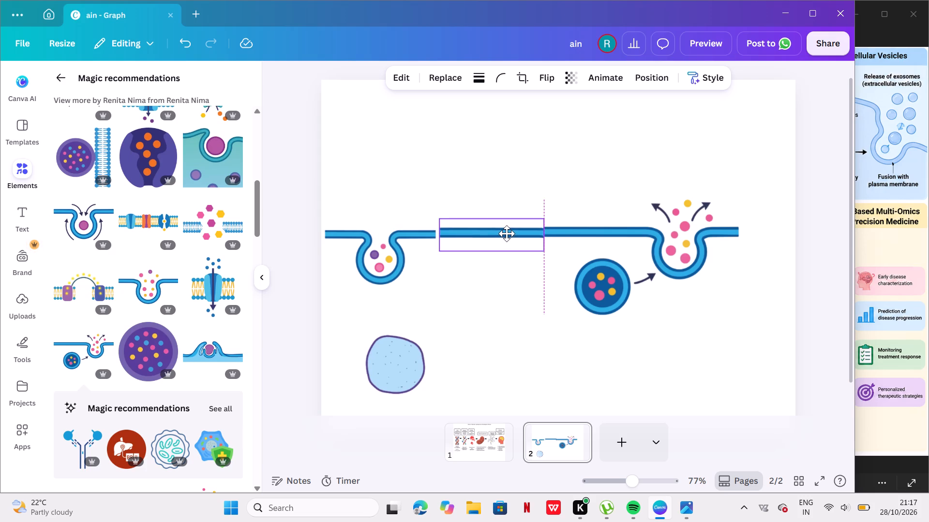
left_click_drag(507, 233, 509, 233)
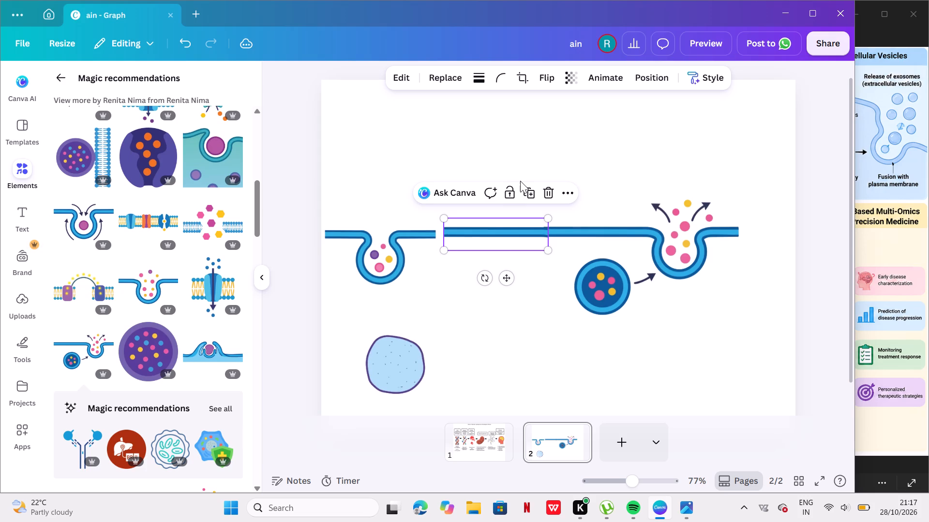
left_click(522, 179)
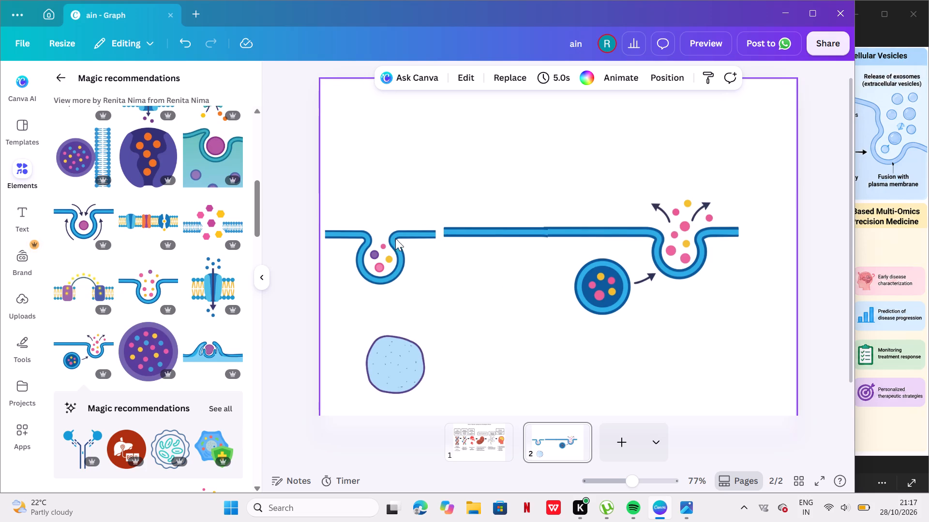
Enlarge the blue membrane pocket slightly and position its right arm level against the straight segment's left end.
left_click(392, 261)
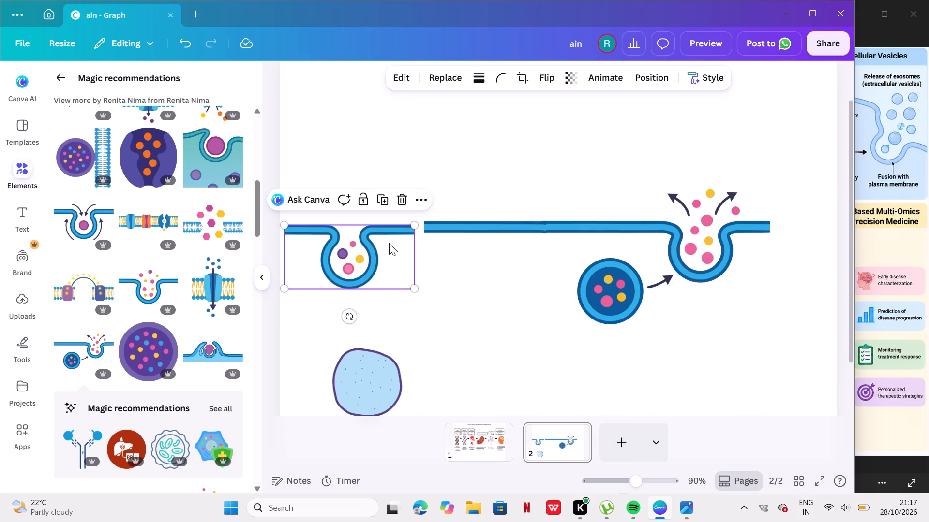
left_click_drag(389, 243, 377, 244)
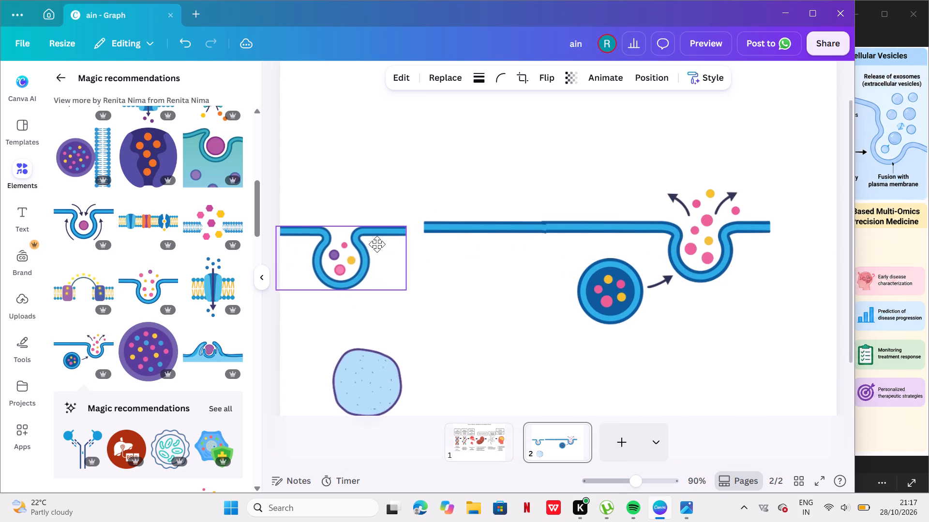
left_click_drag(377, 244, 375, 243)
left_click_drag(404, 220, 410, 217)
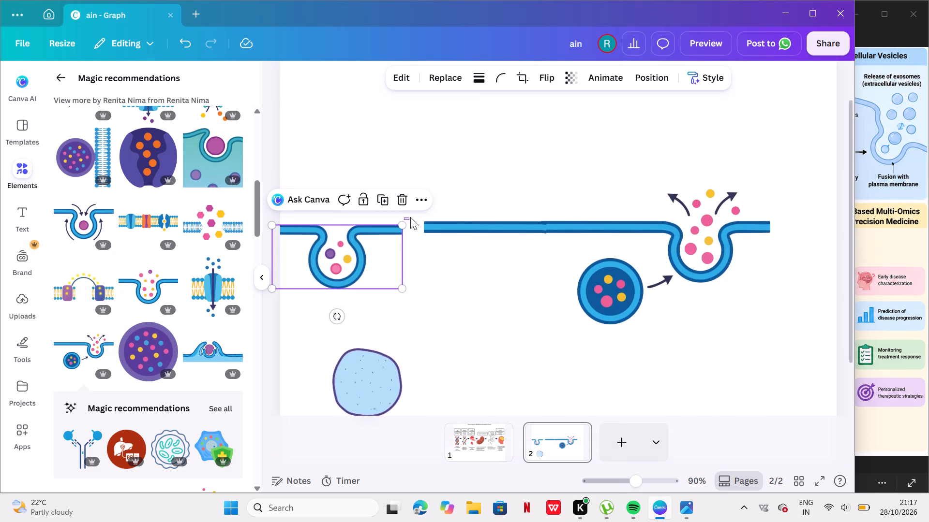
left_click_drag(410, 217, 414, 214)
left_click(397, 229)
left_click_drag(403, 226, 411, 219)
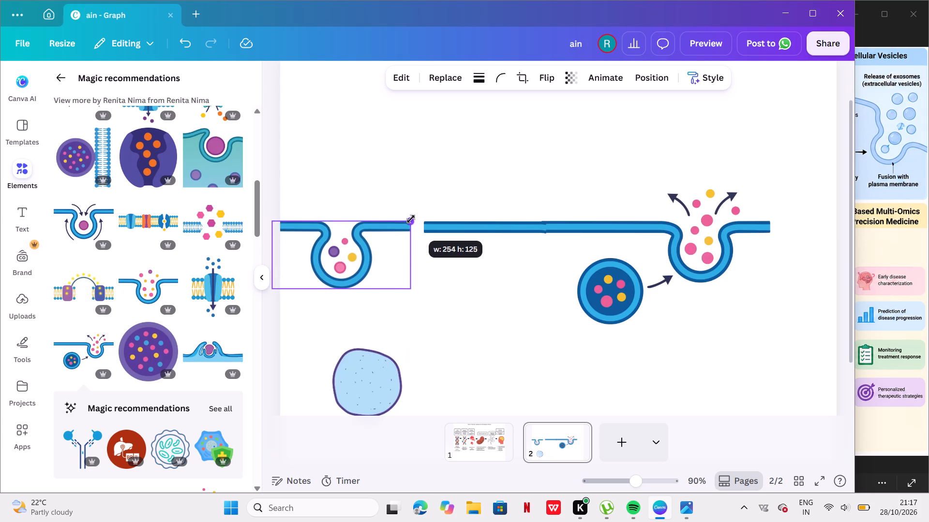
left_click_drag(411, 219, 415, 218)
left_click_drag(388, 228, 393, 232)
double_click(389, 185)
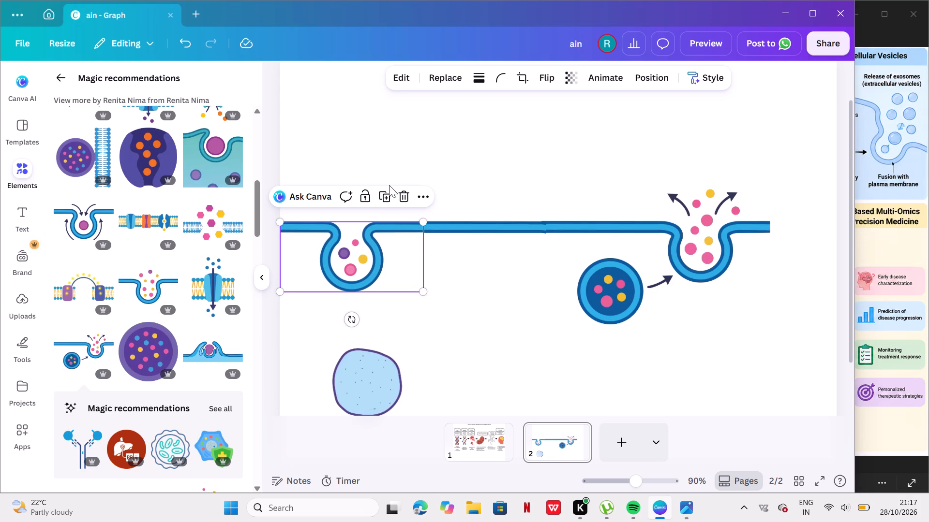
left_click(435, 152)
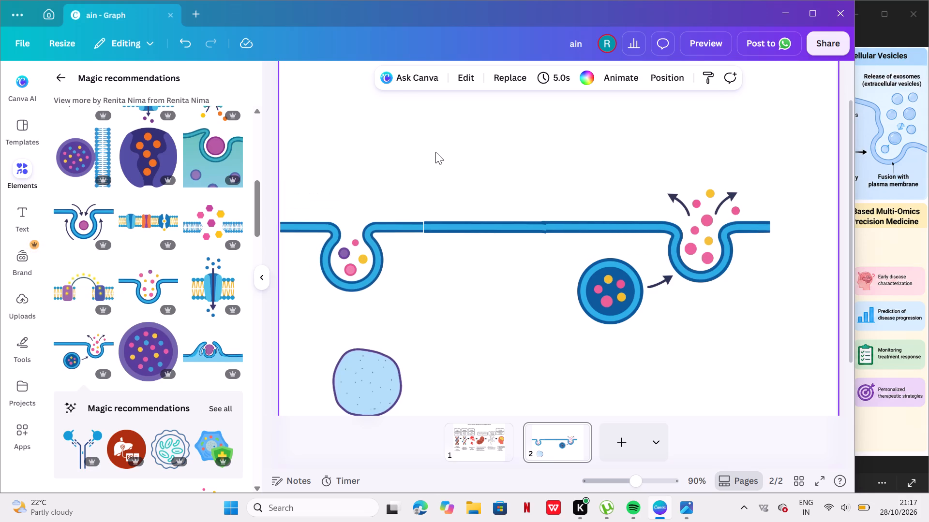
Nudge the straight membrane segment very slightly left to tighten its join with the blue pocket's right arm.
left_click(435, 222)
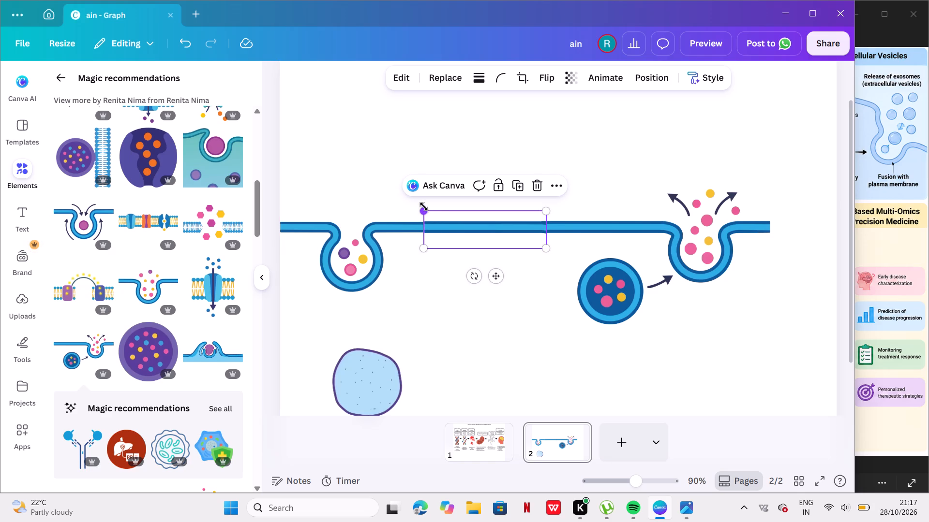
left_click(426, 210)
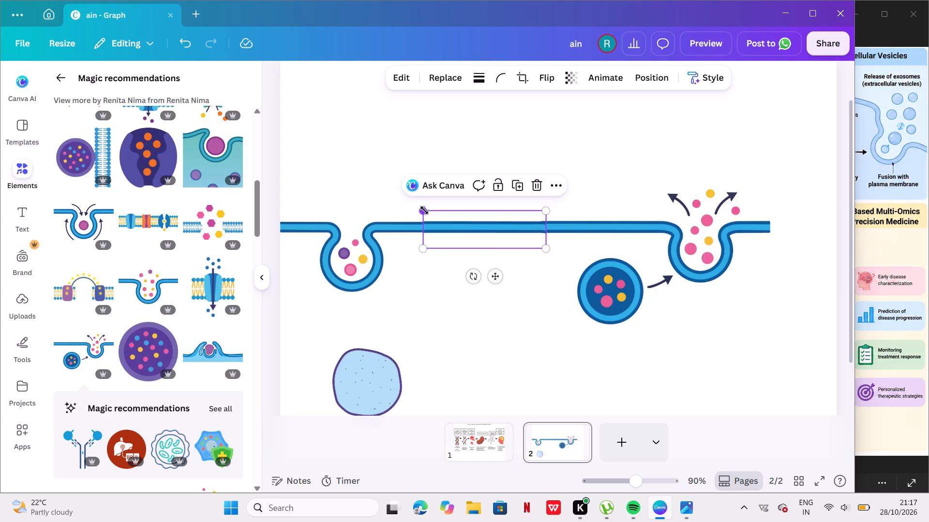
left_click(429, 292)
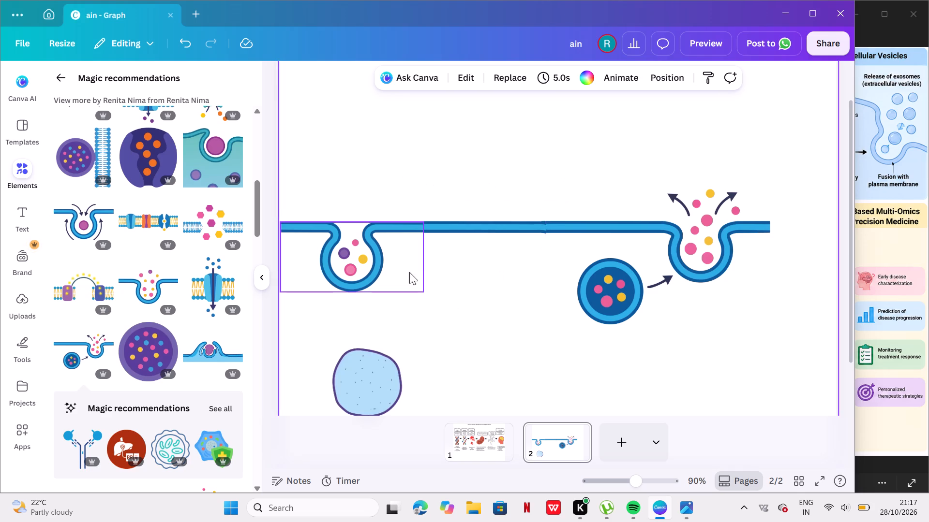
left_click(499, 326)
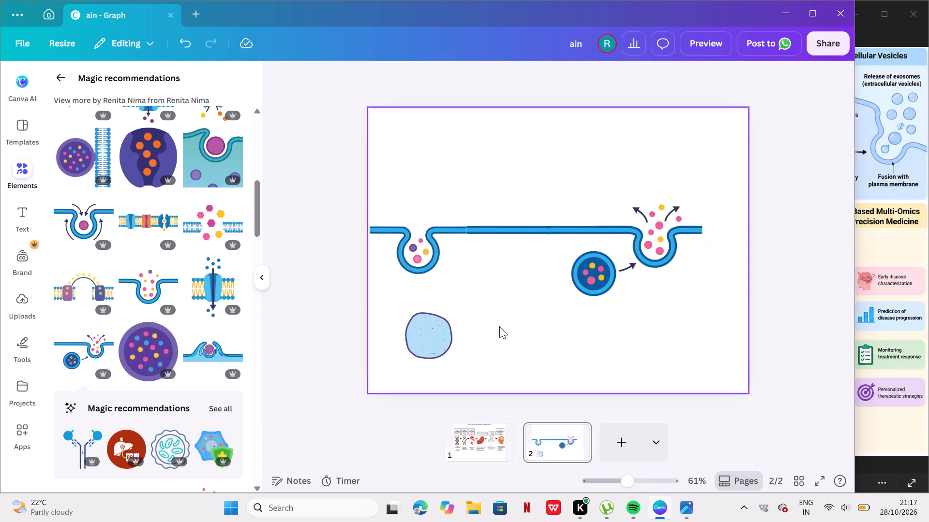
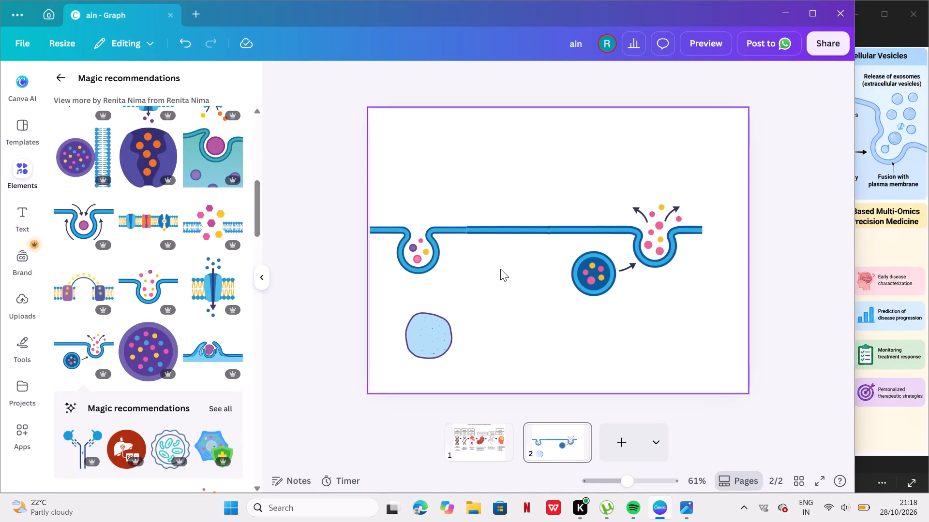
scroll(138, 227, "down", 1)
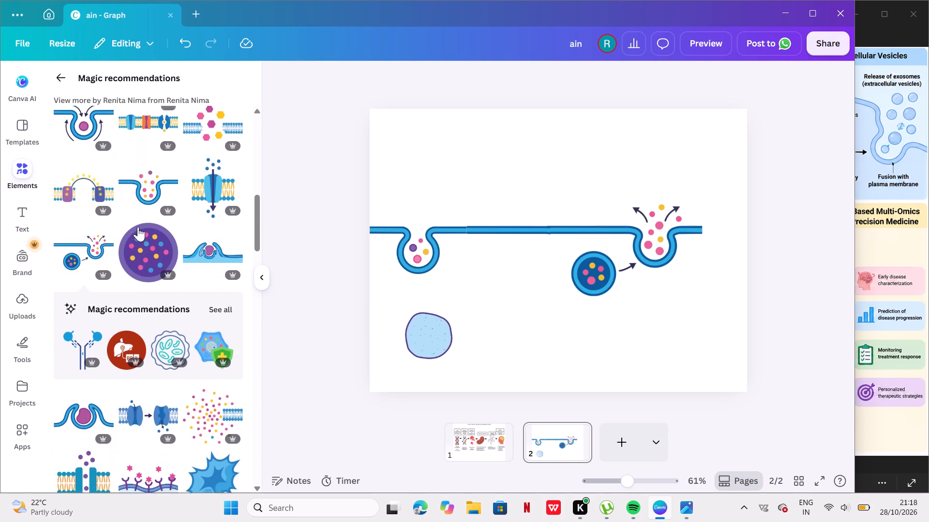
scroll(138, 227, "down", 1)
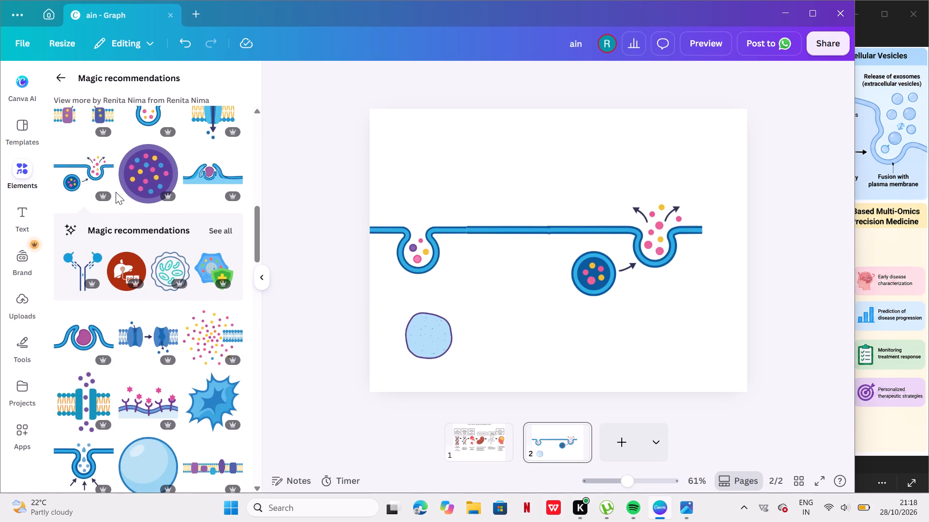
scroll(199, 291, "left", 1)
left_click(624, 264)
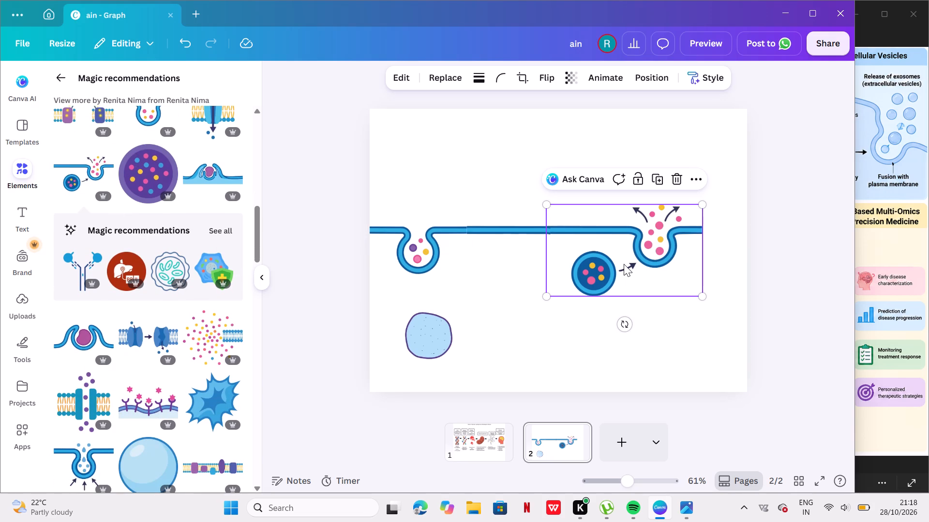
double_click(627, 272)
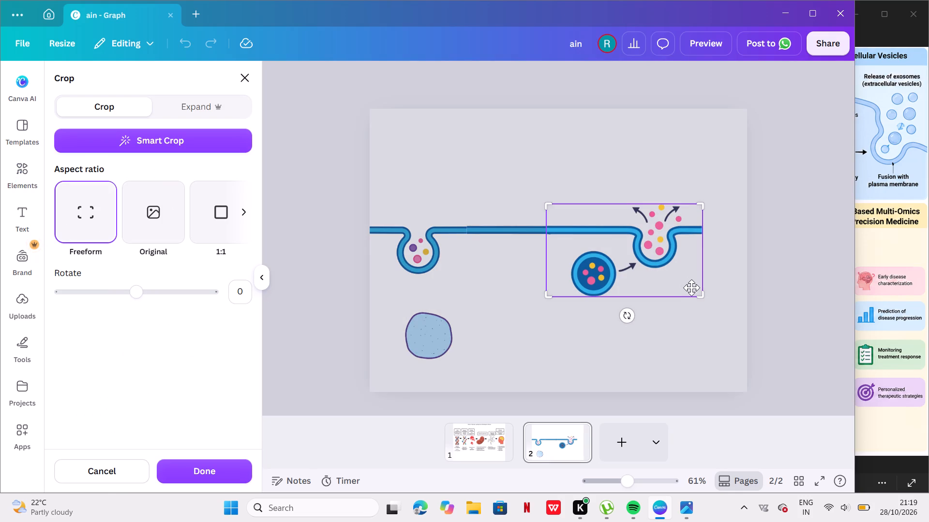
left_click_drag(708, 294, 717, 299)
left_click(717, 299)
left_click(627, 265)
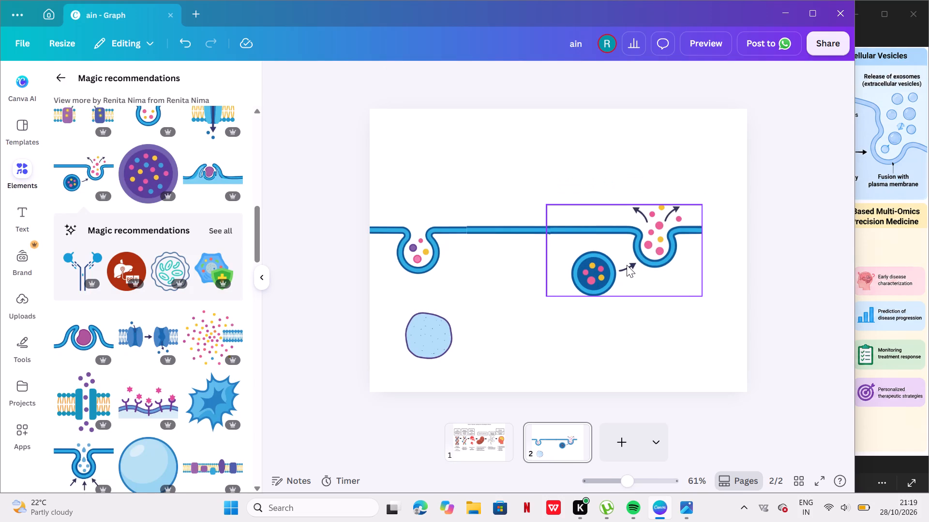
Duplicate the vesicle-release membrane graphic and place the copy in the empty area below the original.
left_click(626, 261)
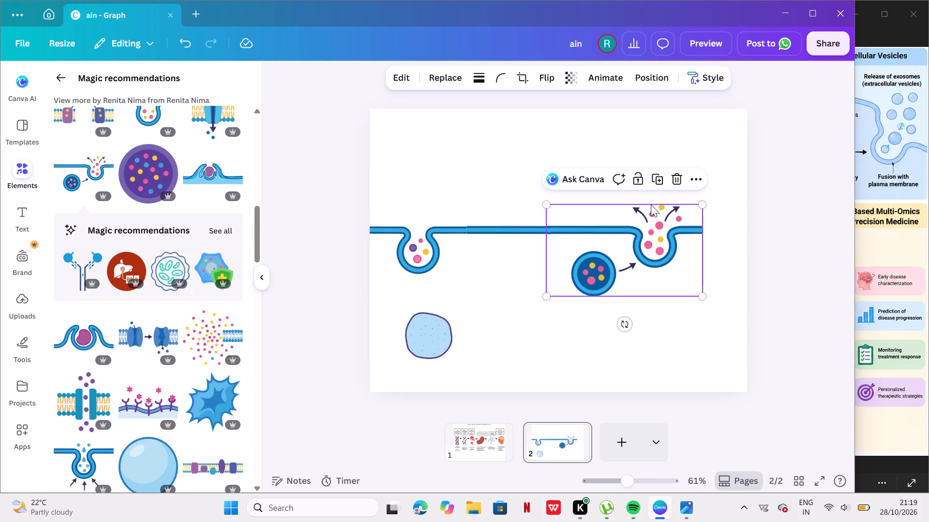
left_click(659, 179)
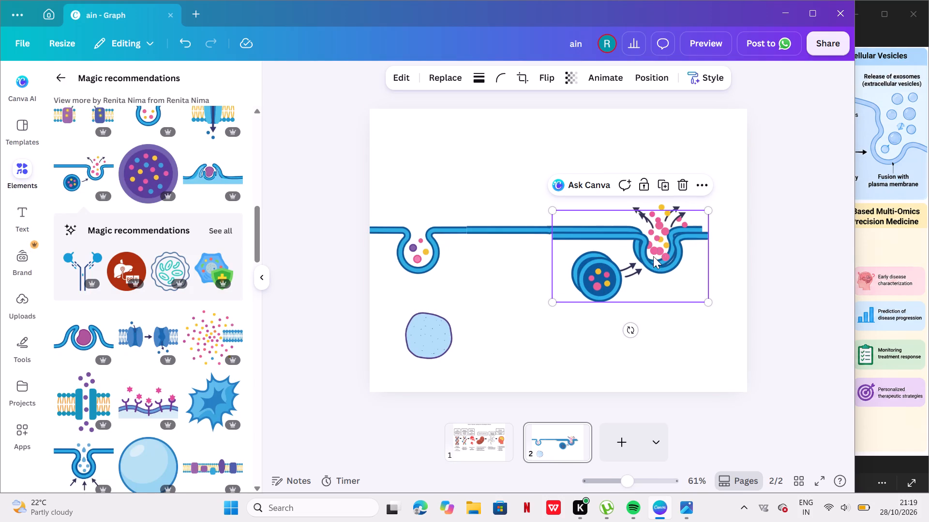
left_click_drag(637, 268, 609, 334)
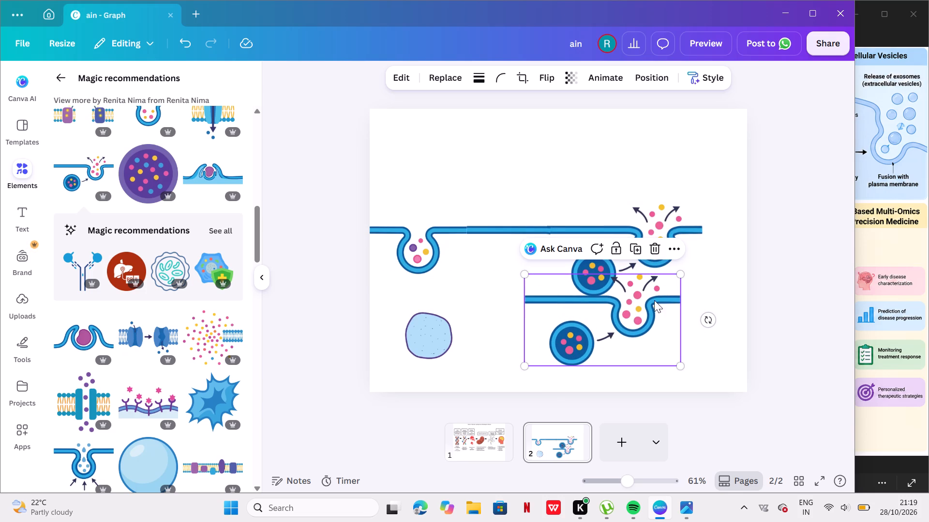
Crop the duplicated vesicle-release graphic down to only the small dark arrow between the round vesicle and the membrane pocket.
triple_click(614, 352)
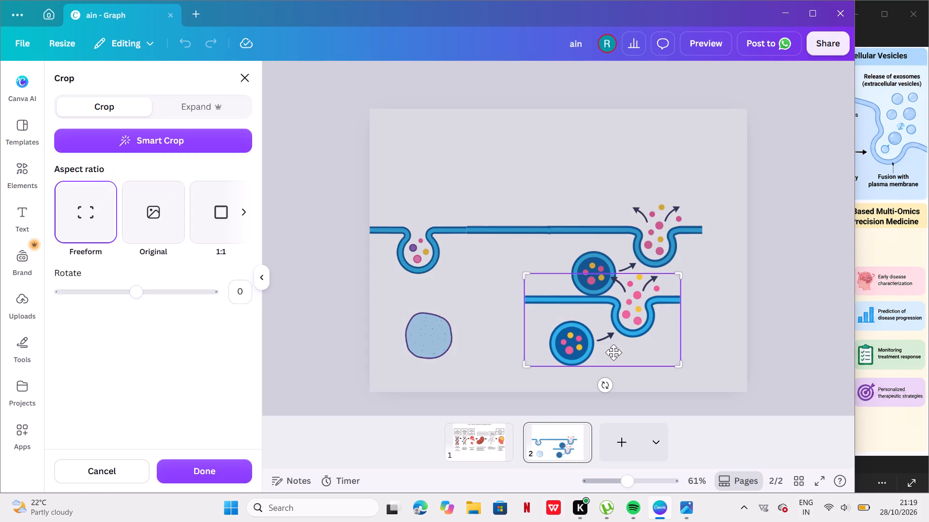
left_click_drag(680, 278, 618, 331)
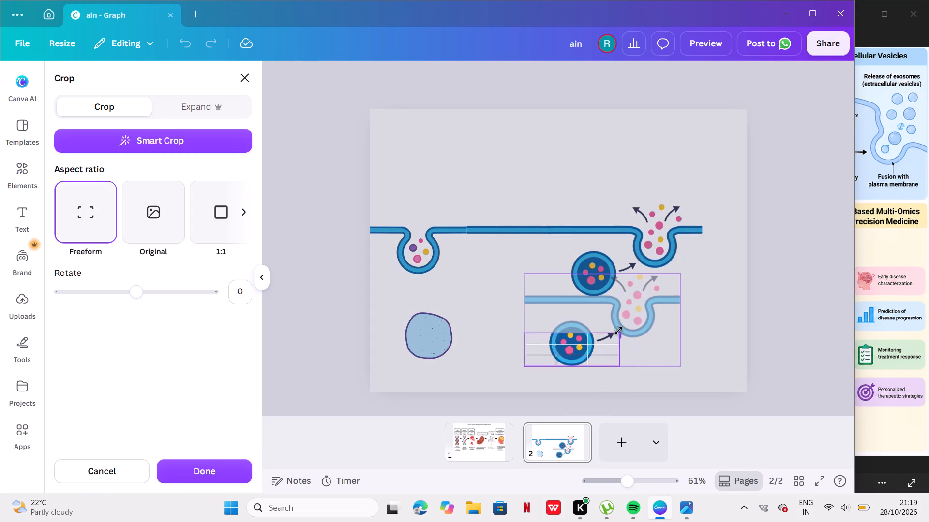
left_click_drag(618, 331, 620, 324)
left_click_drag(527, 367, 593, 348)
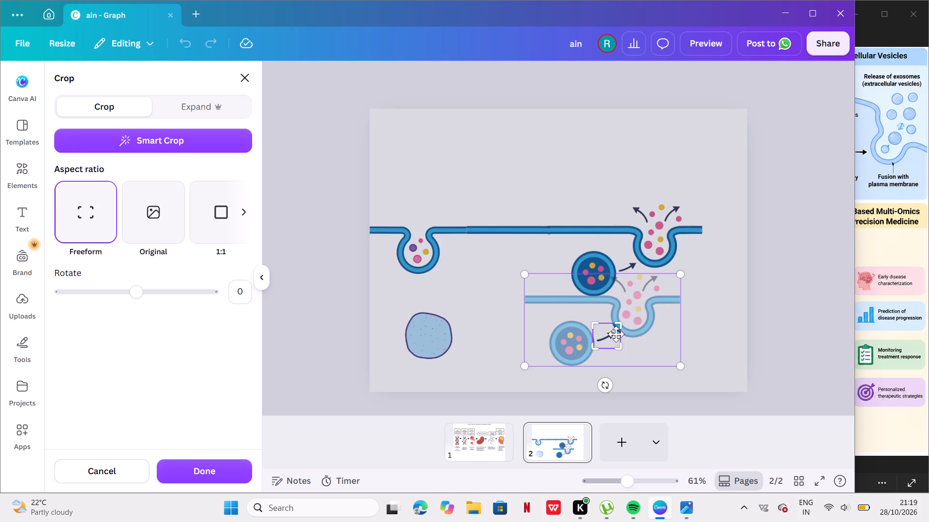
left_click_drag(623, 326, 619, 329)
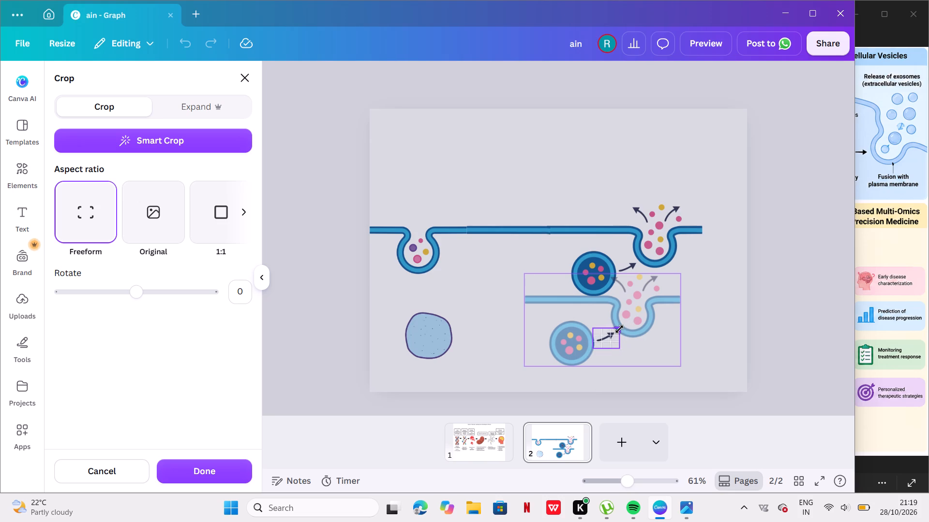
left_click_drag(619, 329, 617, 329)
left_click_drag(617, 329, 617, 329)
left_click_drag(620, 349, 617, 345)
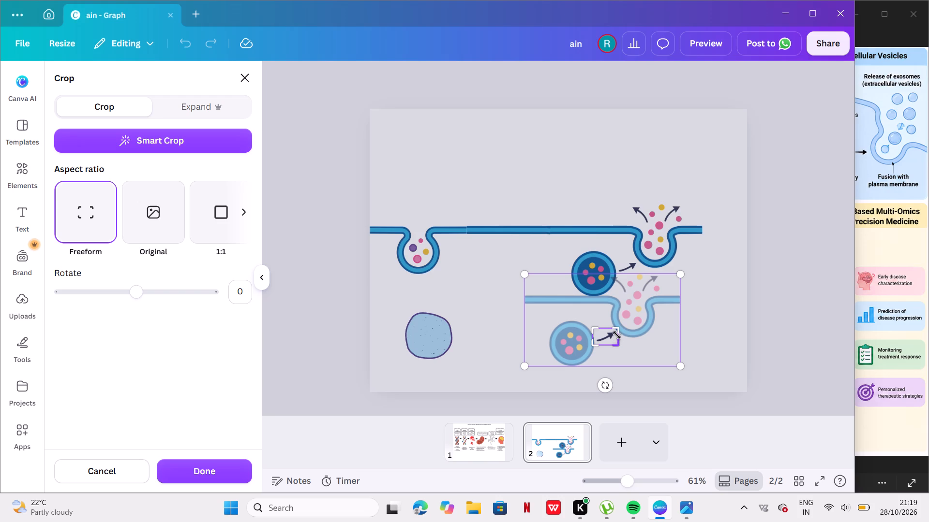
left_click(619, 330)
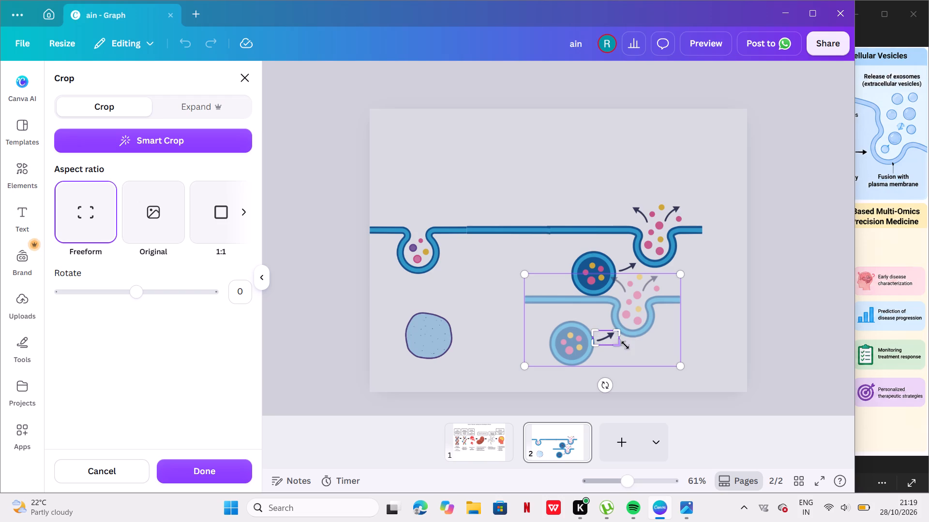
left_click(620, 344)
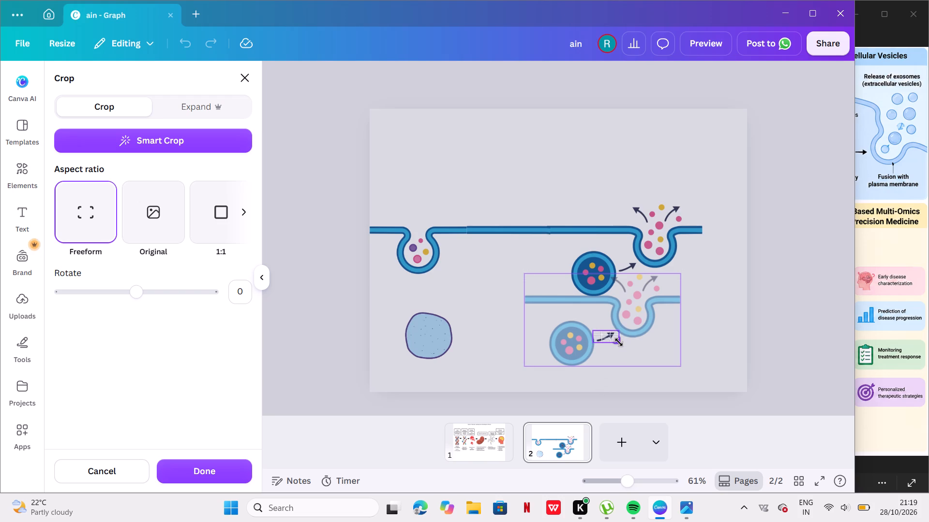
left_click(494, 317)
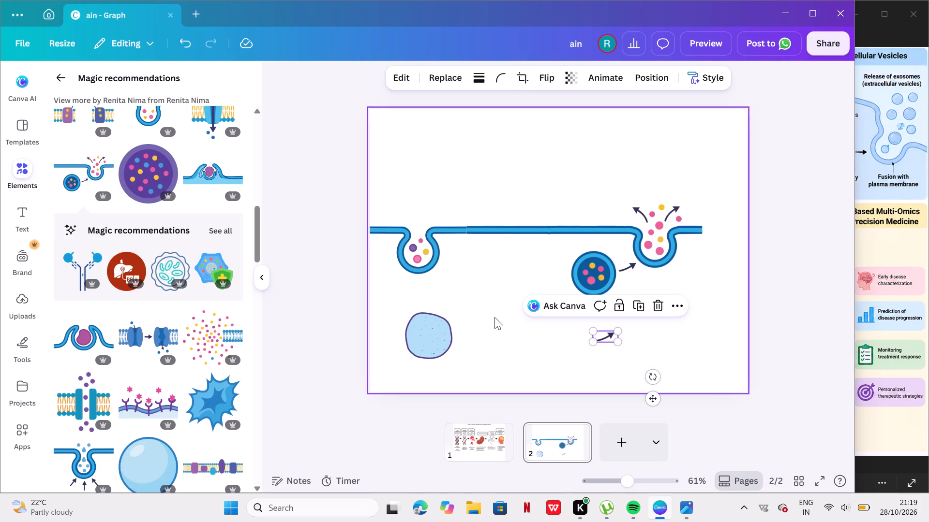
Move the cropped arrow to the bottom of the left membrane pocket and rotate it to point down toward the cell.
left_click_drag(609, 334, 430, 295)
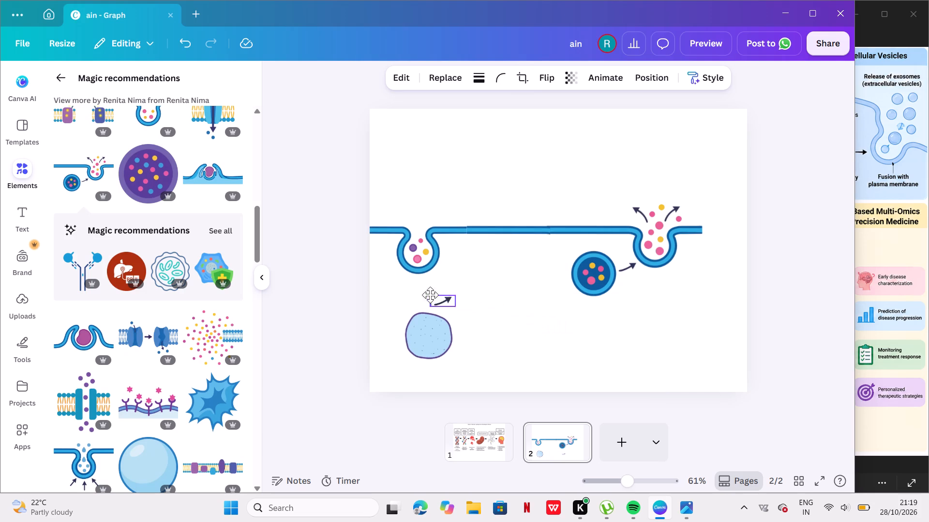
left_click_drag(430, 295, 409, 282)
left_click_drag(389, 317, 369, 271)
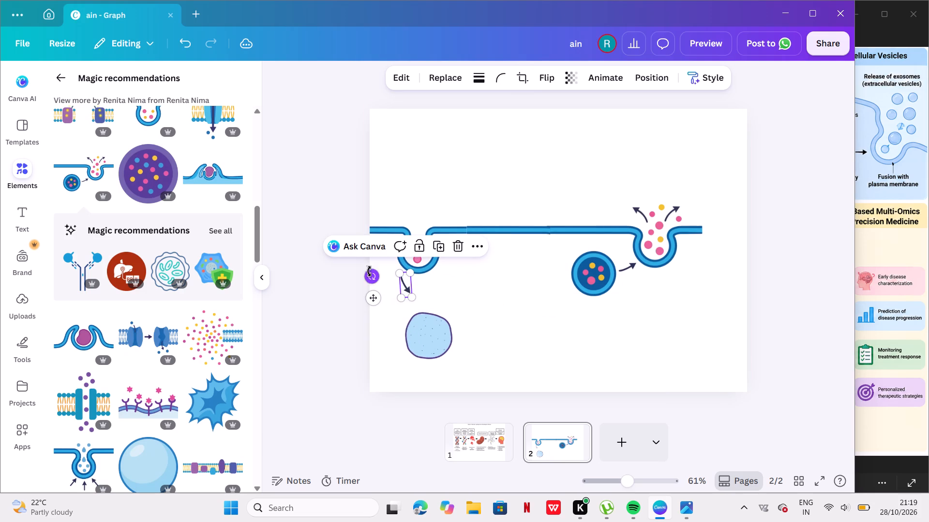
left_click_drag(404, 281, 419, 274)
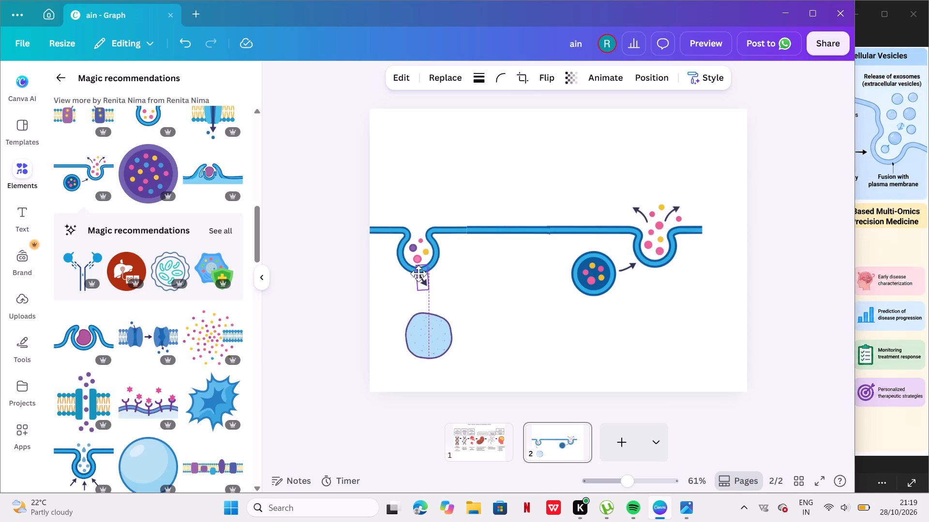
left_click_drag(419, 274, 418, 272)
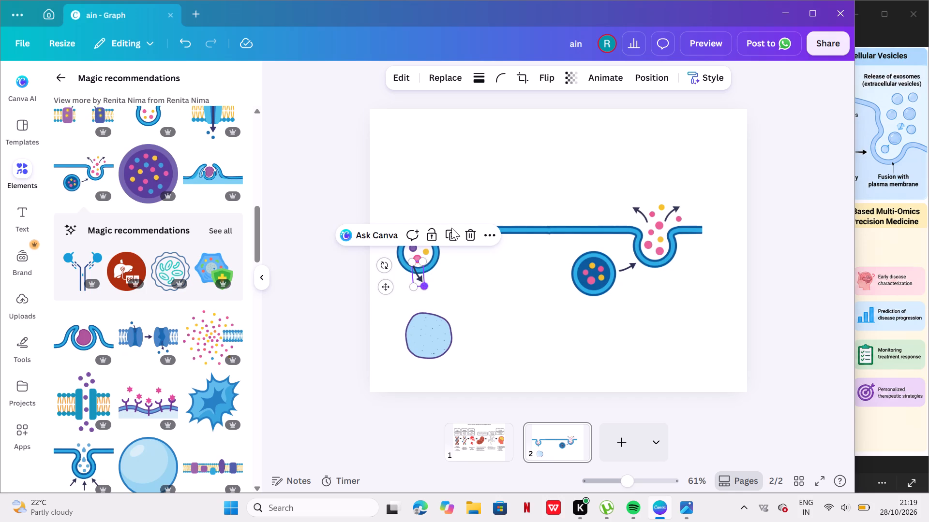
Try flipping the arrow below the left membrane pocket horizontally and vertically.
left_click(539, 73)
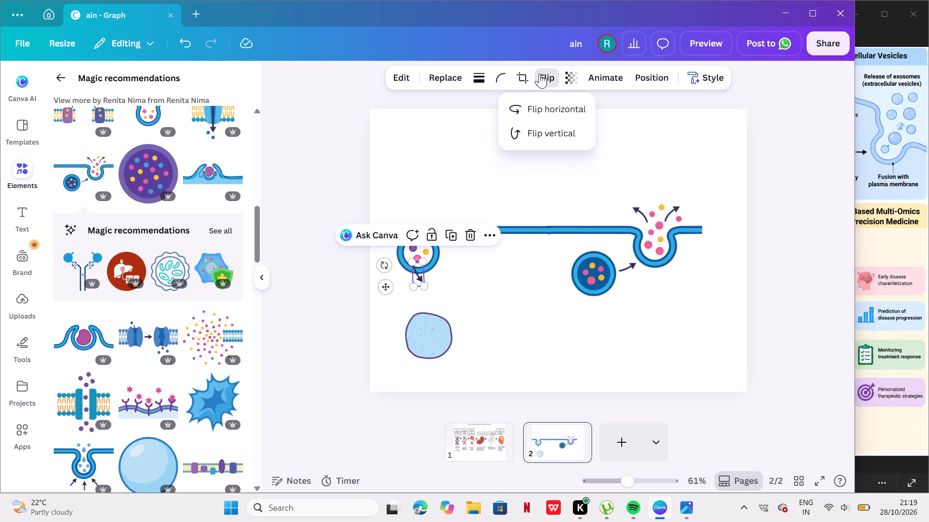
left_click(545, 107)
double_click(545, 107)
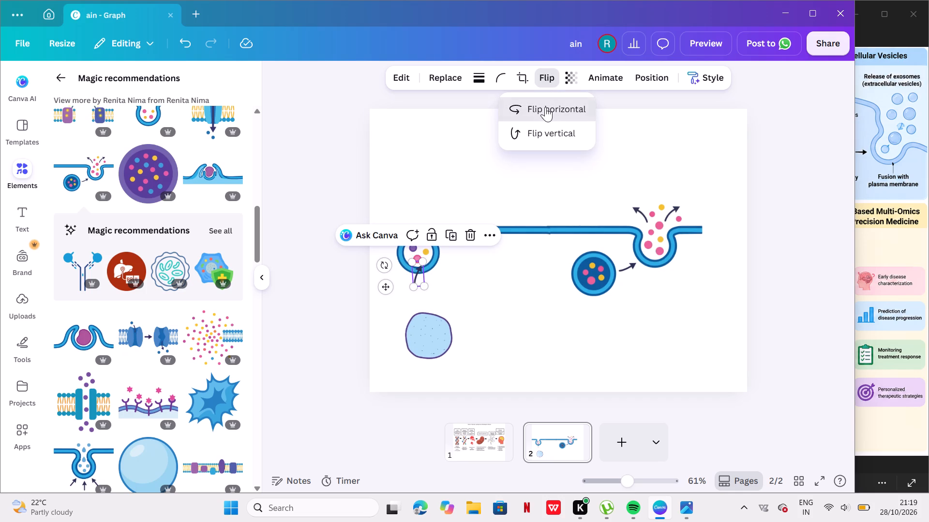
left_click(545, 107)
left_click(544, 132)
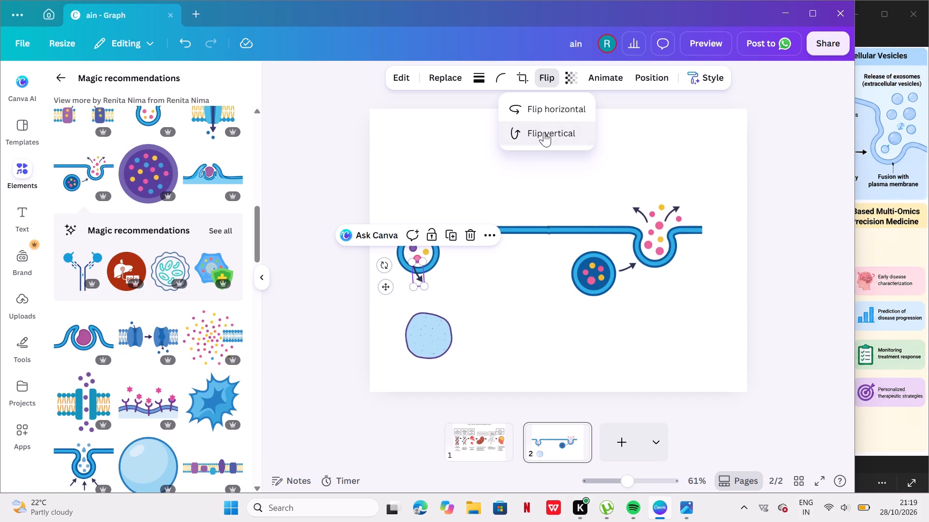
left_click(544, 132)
Enlarge the arrow slightly so it reaches farther from the pocket's base toward the light blue cell.
left_click_drag(425, 286, 428, 286)
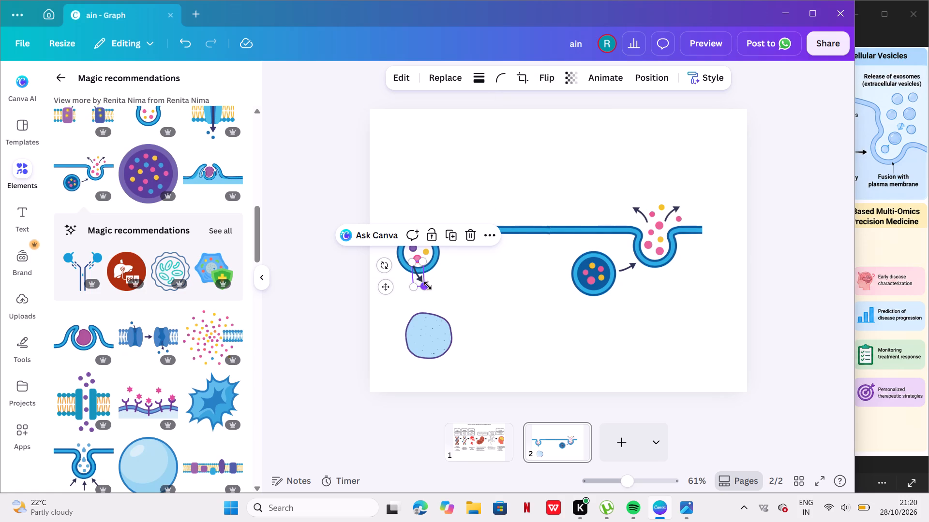
left_click_drag(428, 286, 439, 287)
left_click(423, 279)
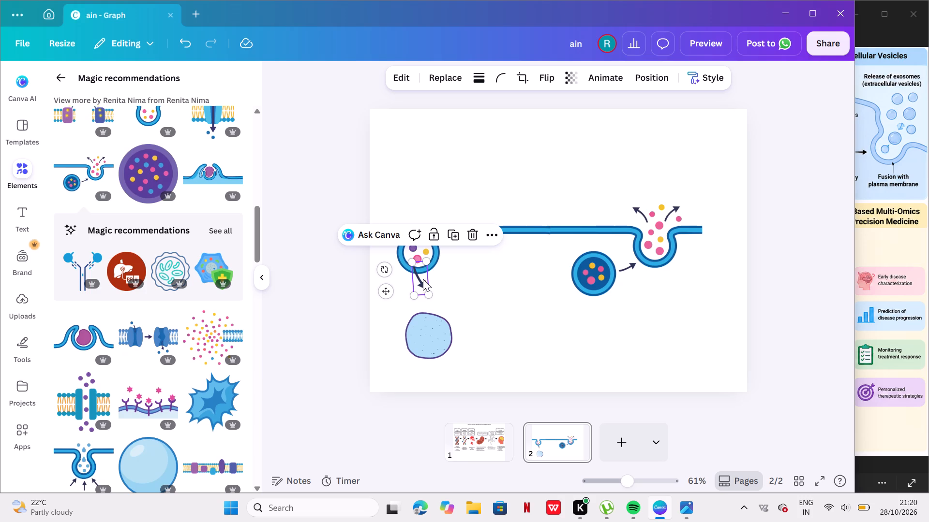
left_click(426, 281)
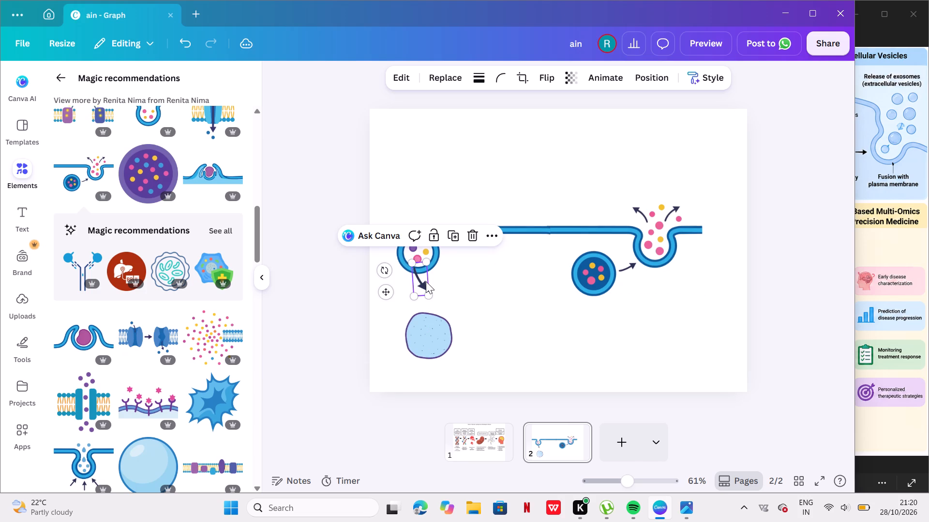
Move the light blue cell slightly up and right so it sits just beneath the arrowhead.
left_click_drag(423, 318, 431, 309)
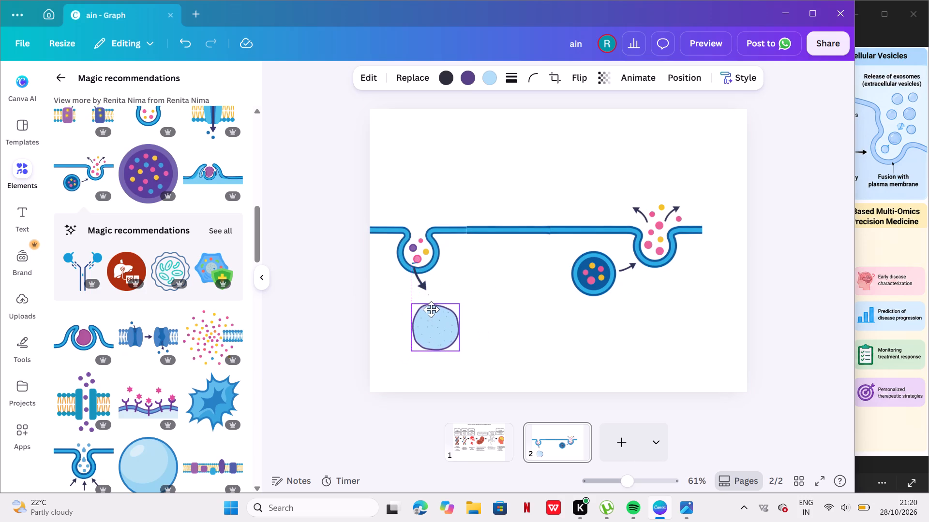
left_click_drag(431, 309, 430, 308)
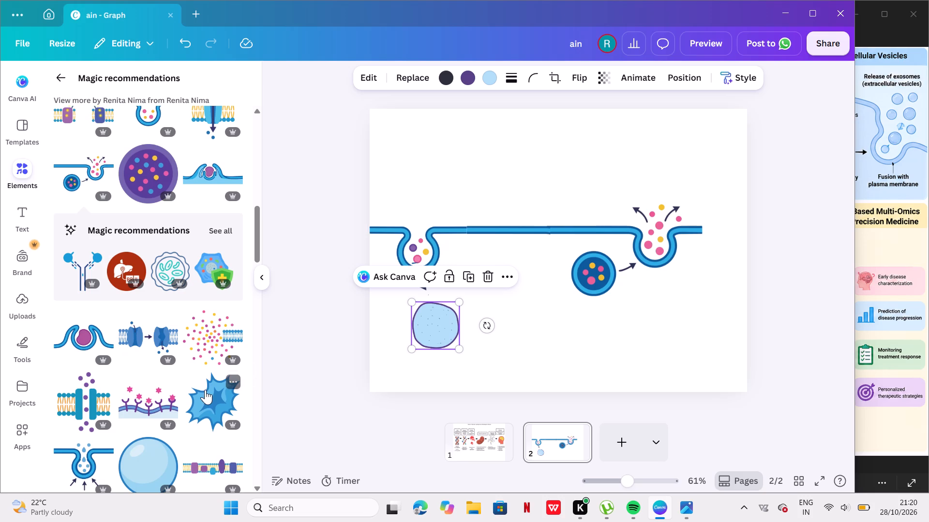
Look through the recommended graphics and check the reference figure for vesicle shapes to go with the light blue cell.
scroll(120, 358, "down", 2)
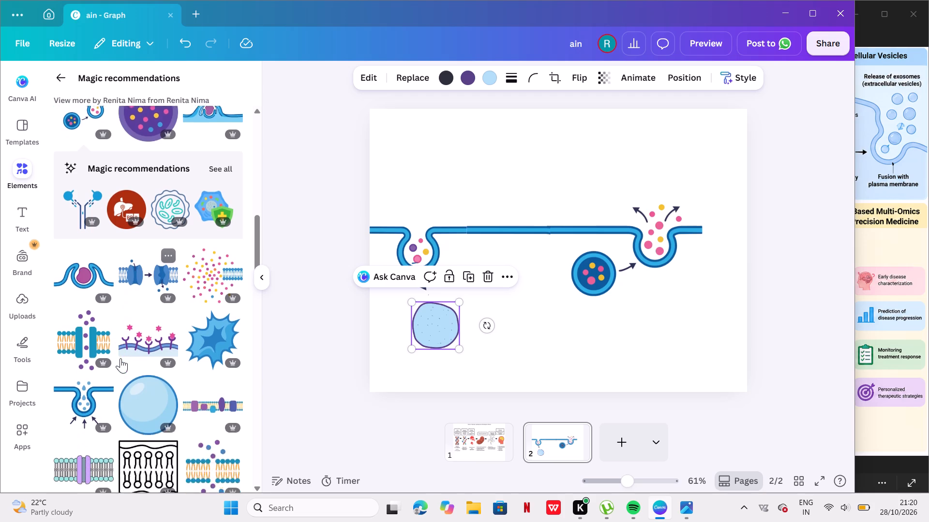
scroll(120, 358, "down", 7)
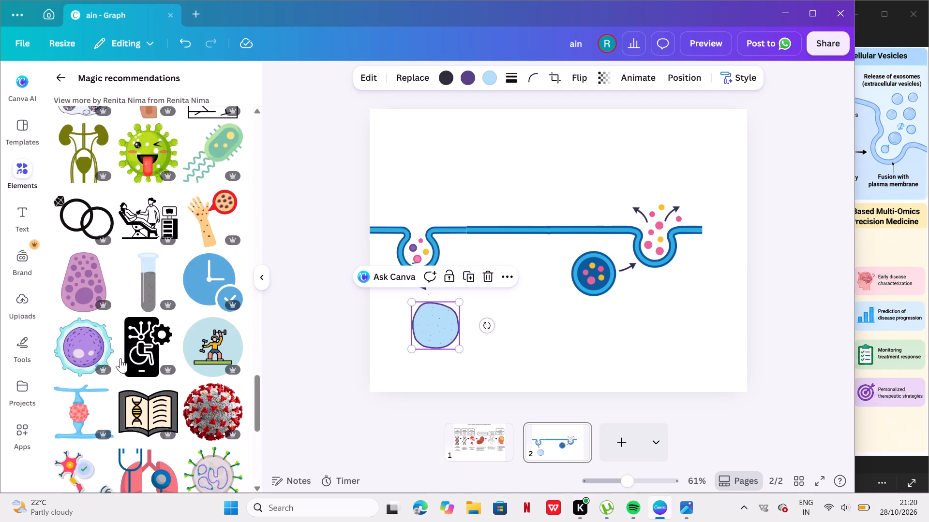
scroll(120, 358, "down", 4)
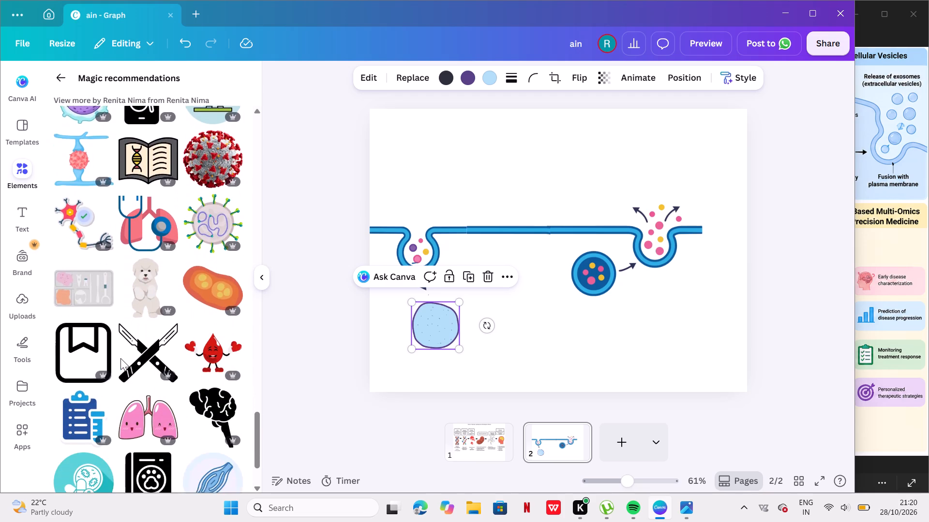
scroll(120, 358, "down", 6)
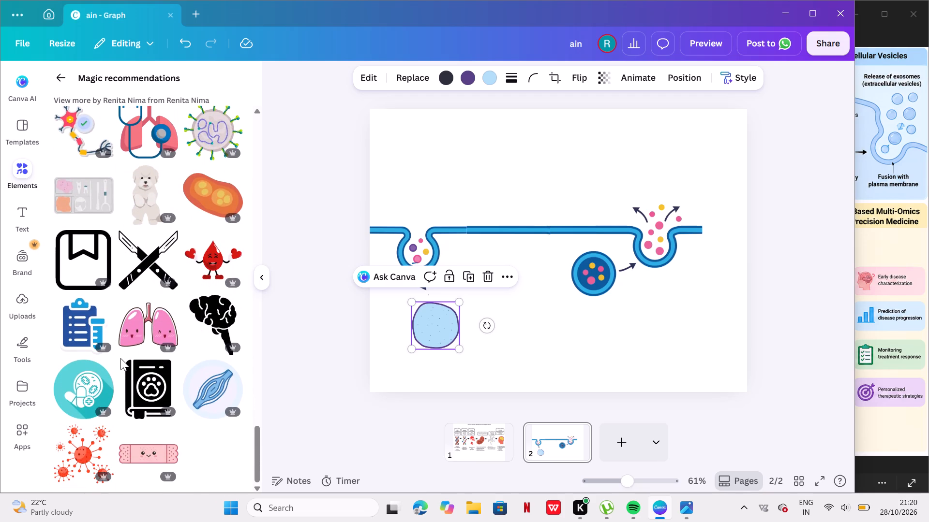
scroll(120, 358, "up", 20)
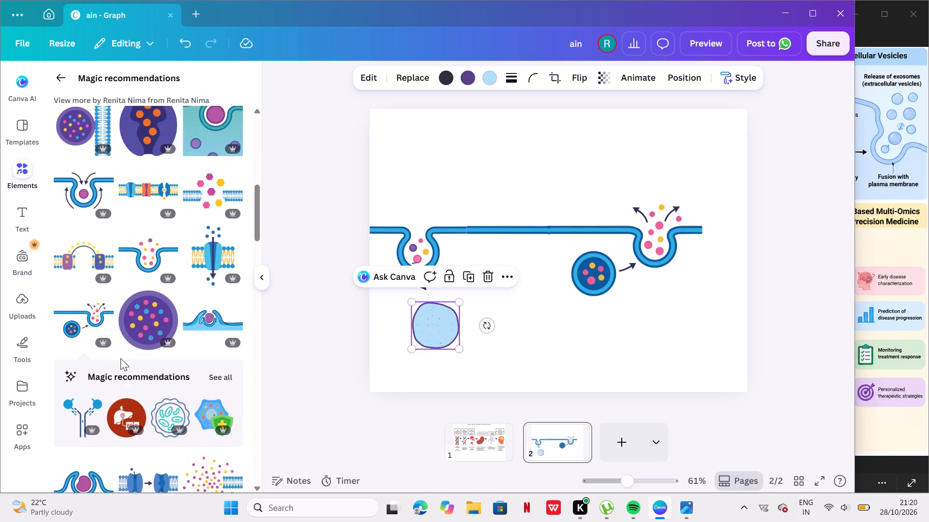
scroll(120, 358, "up", 7)
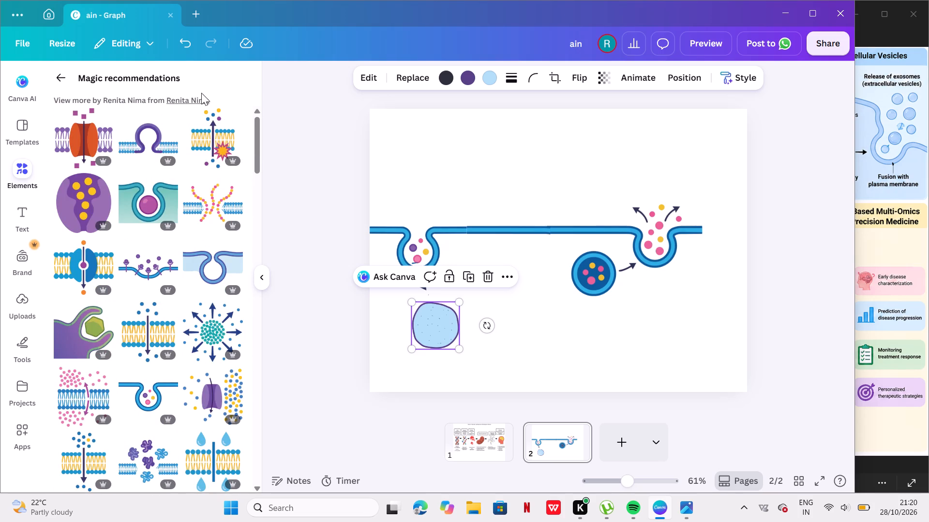
scroll(225, 184, "down", 7)
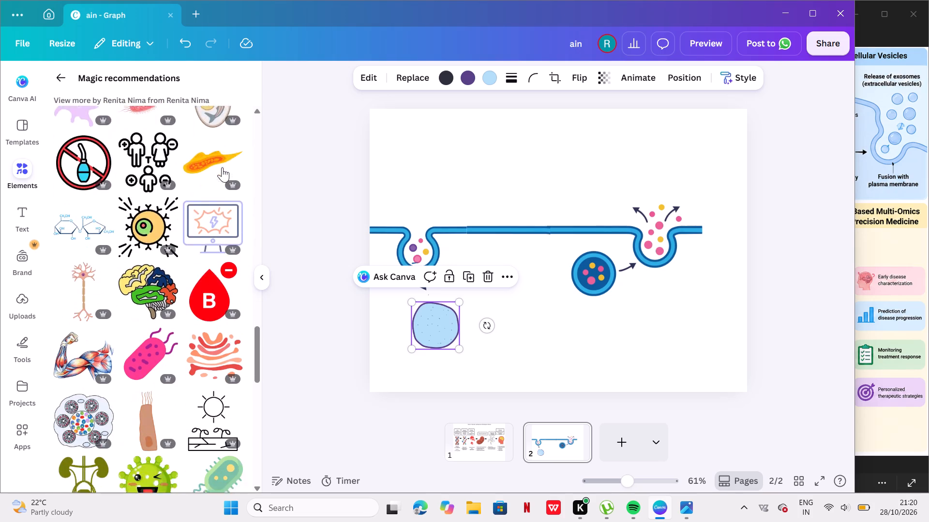
scroll(222, 167, "down", 8)
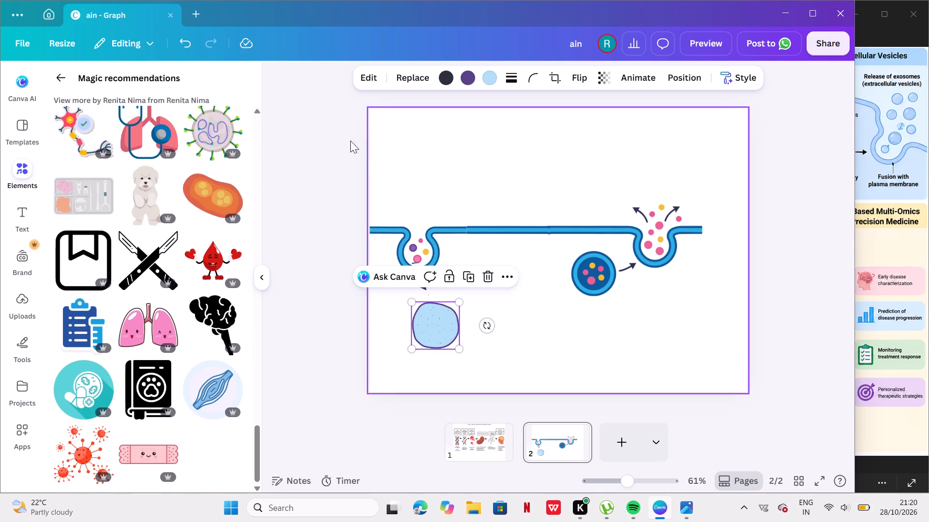
left_click(914, 112)
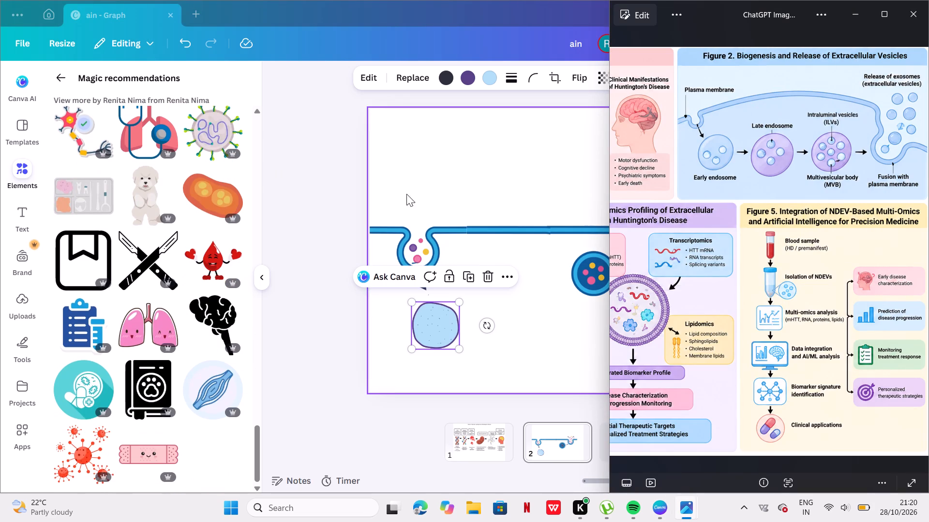
scroll(158, 142, "up", 3)
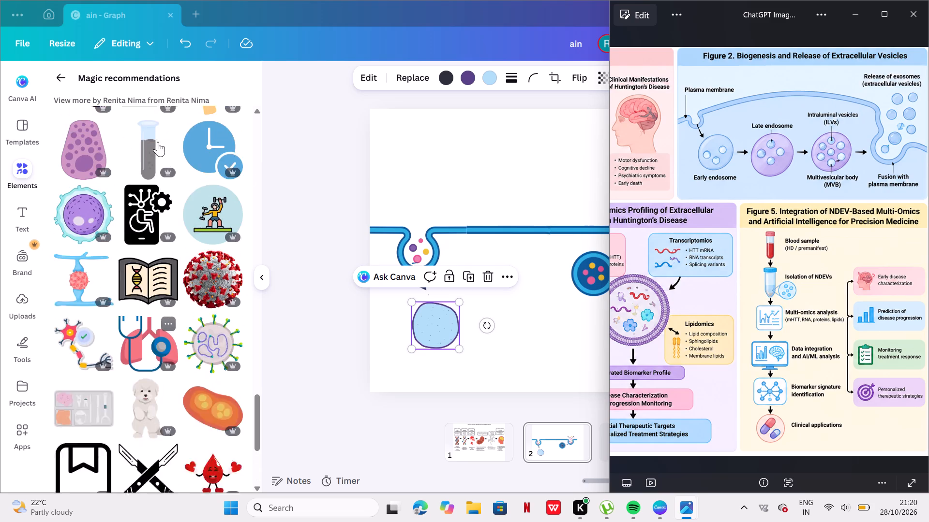
scroll(158, 142, "up", 15)
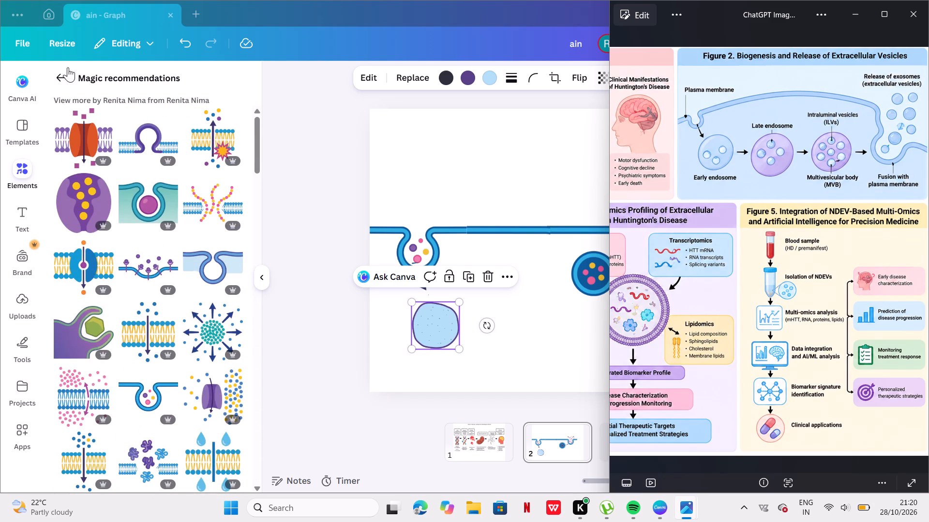
Return to the Plasma Membrane graphics results and insert the graphic of three pink cells with darker nuclei.
left_click(57, 71)
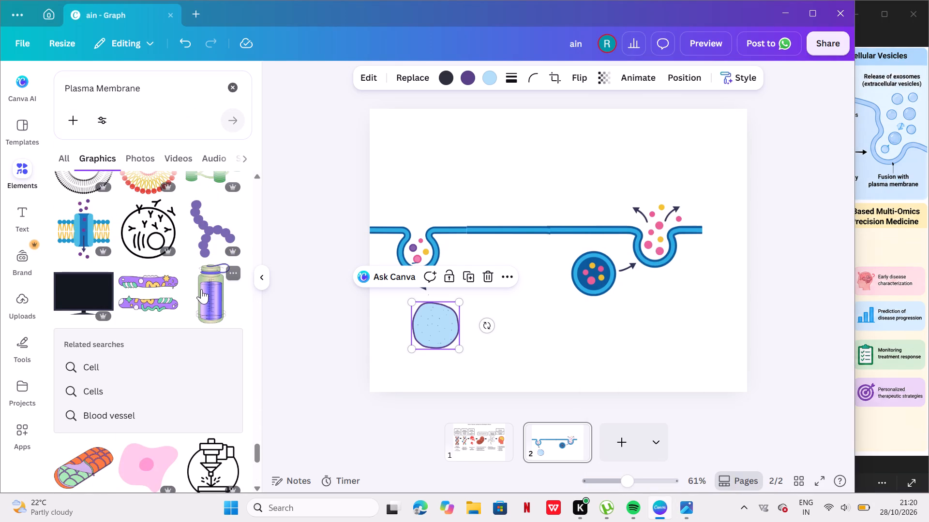
scroll(201, 289, "up", 6)
scroll(201, 289, "down", 1)
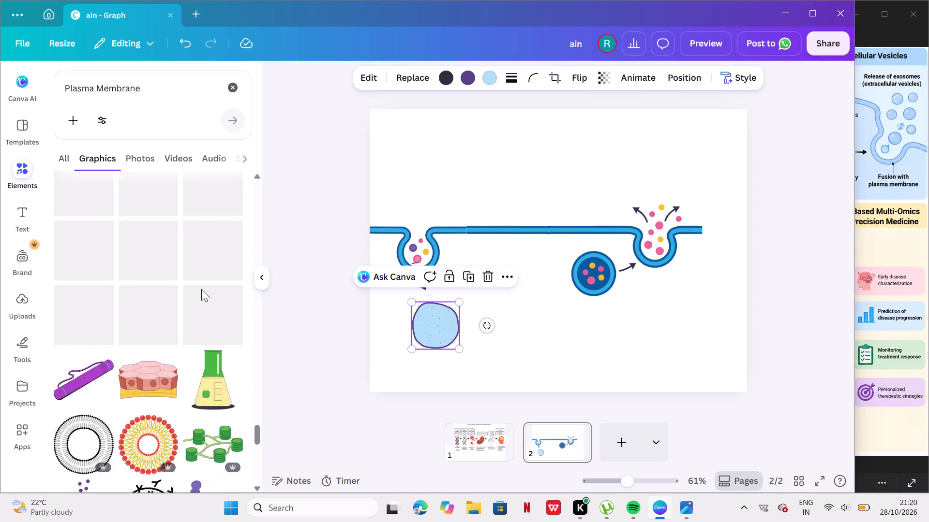
scroll(201, 289, "down", 1)
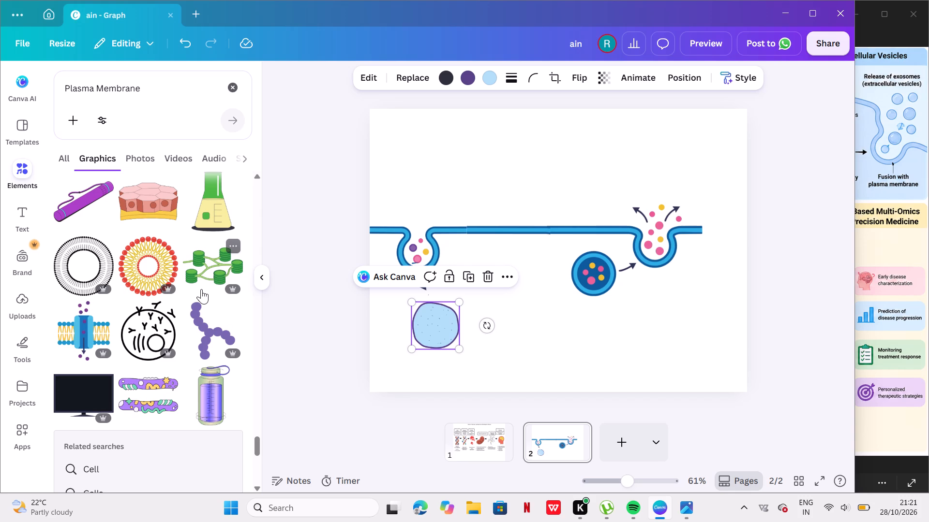
scroll(204, 264, "down", 1)
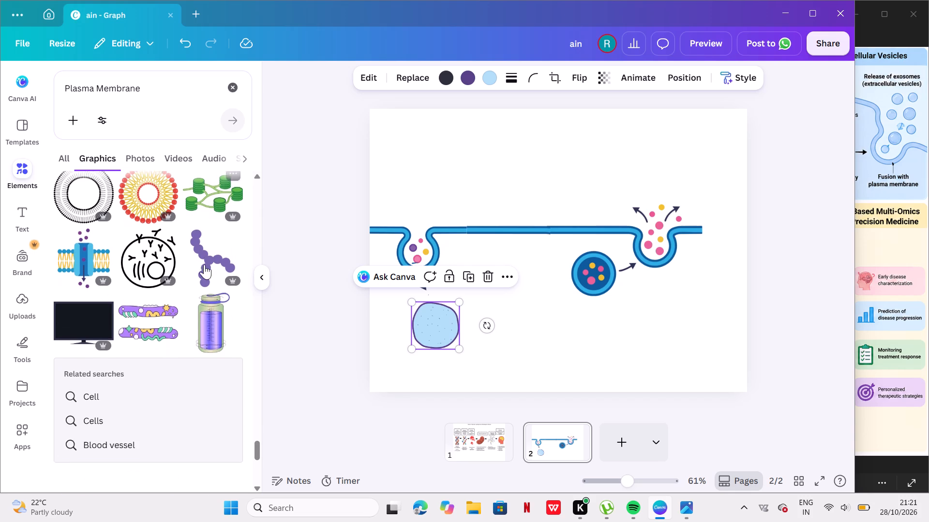
scroll(204, 264, "down", 1)
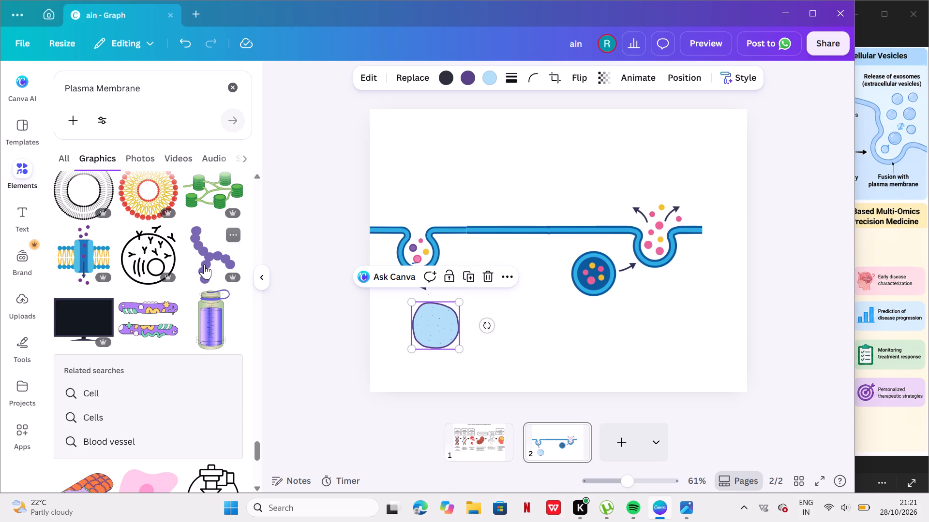
scroll(204, 264, "down", 5)
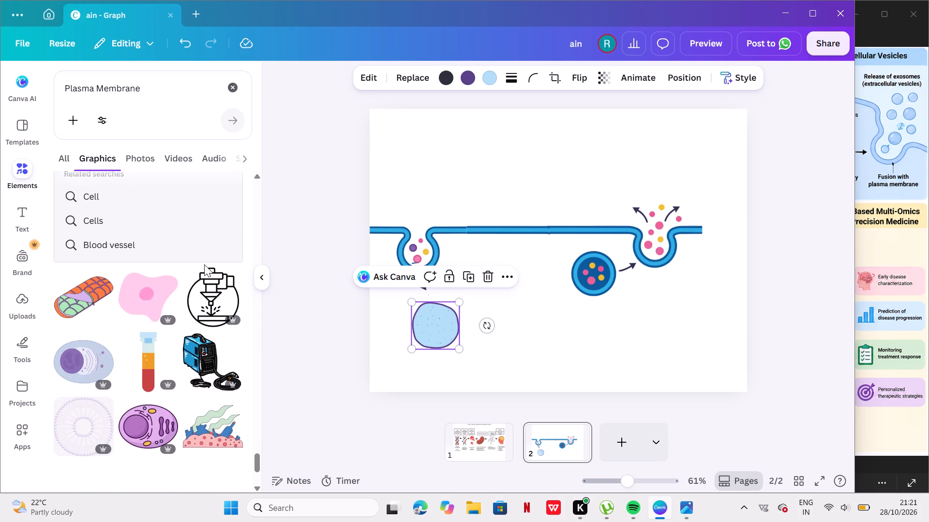
scroll(204, 264, "down", 5)
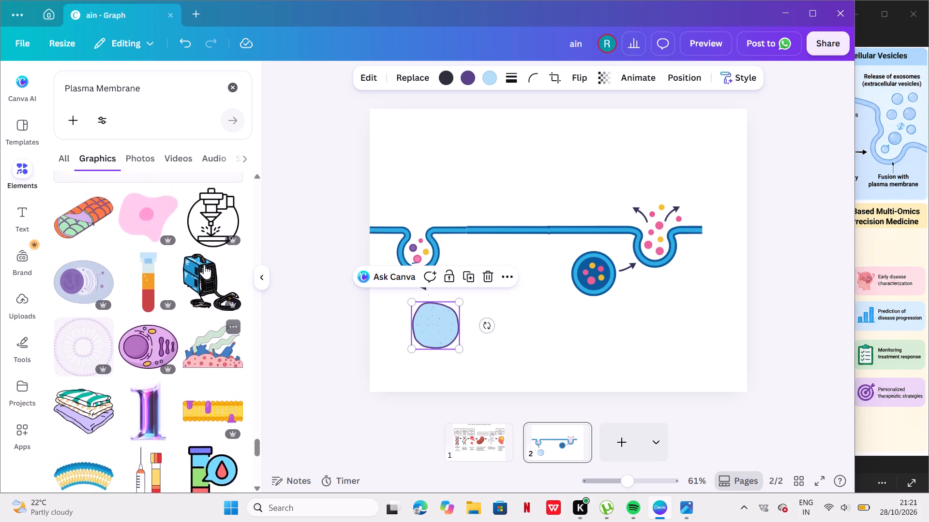
scroll(204, 264, "down", 1)
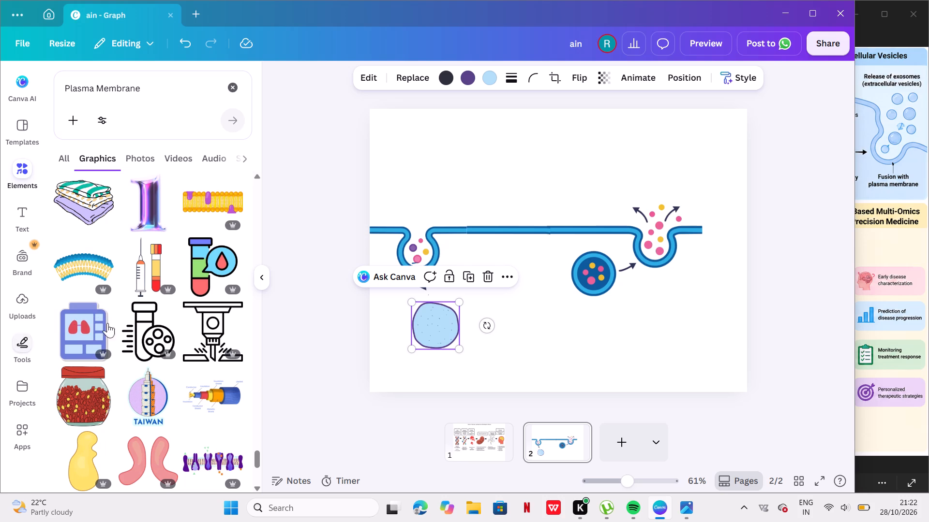
scroll(139, 288, "down", 3)
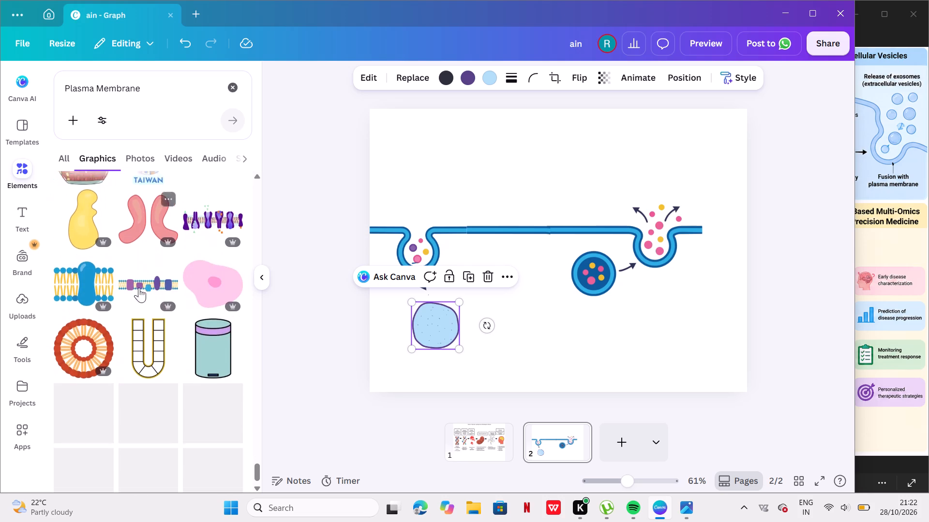
scroll(139, 288, "down", 2)
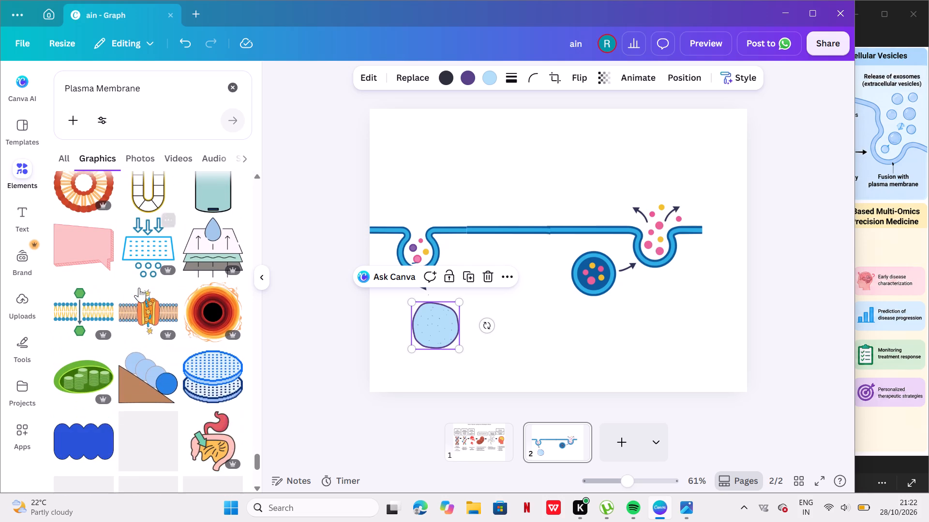
scroll(139, 288, "down", 4)
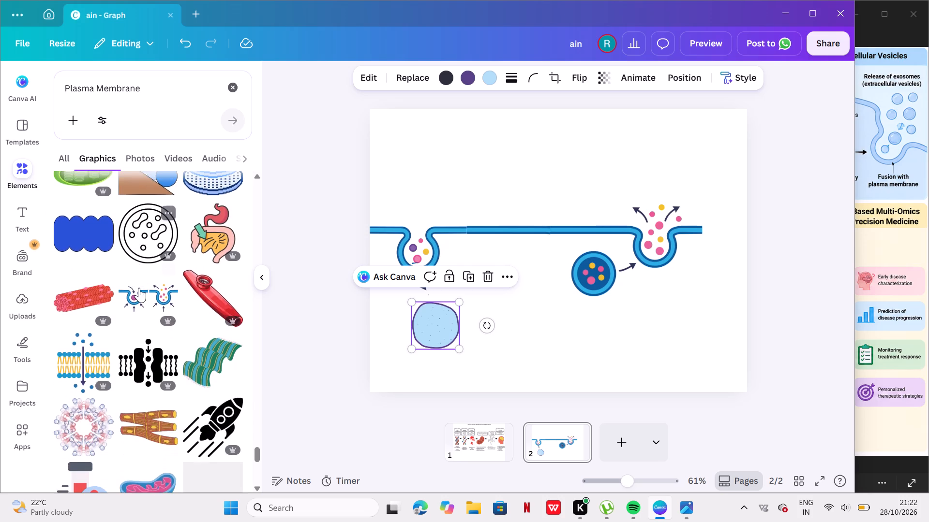
scroll(139, 288, "down", 3)
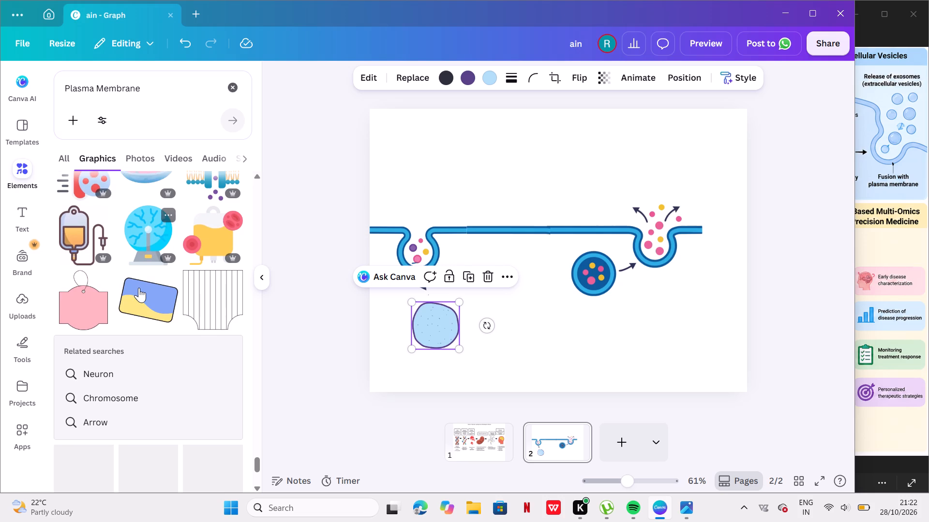
scroll(139, 288, "down", 3)
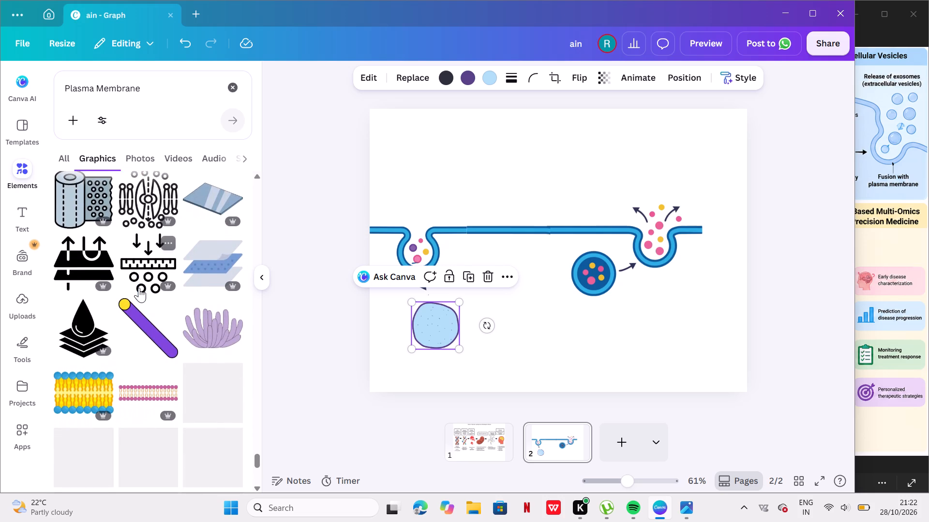
scroll(139, 288, "down", 2)
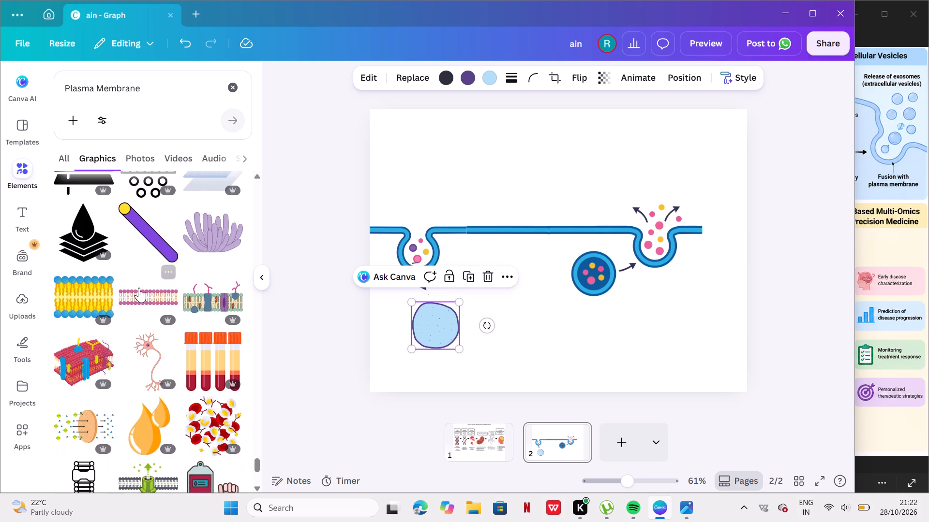
scroll(139, 288, "down", 4)
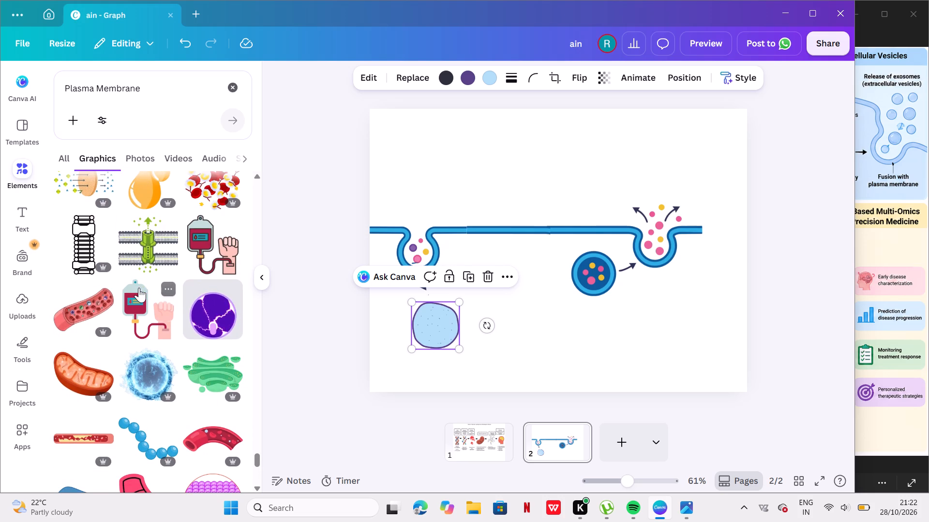
scroll(139, 288, "down", 2)
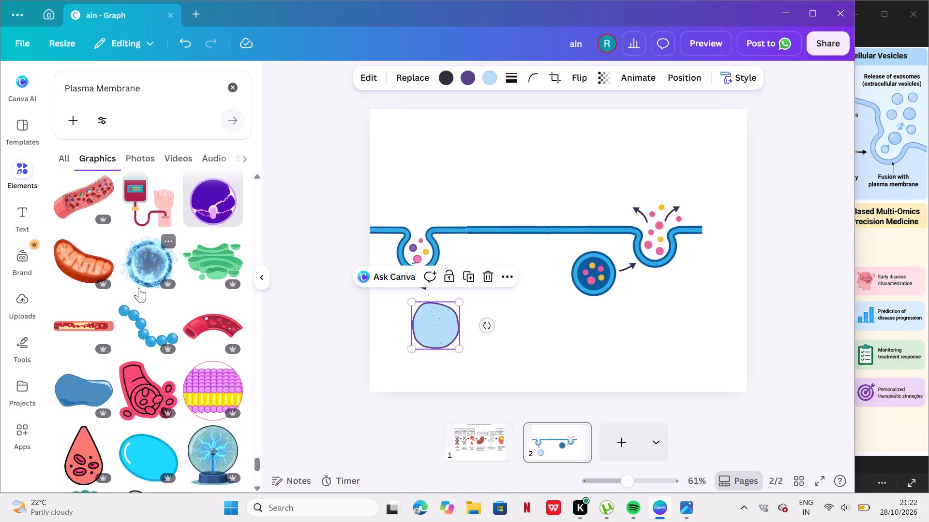
scroll(139, 288, "down", 5)
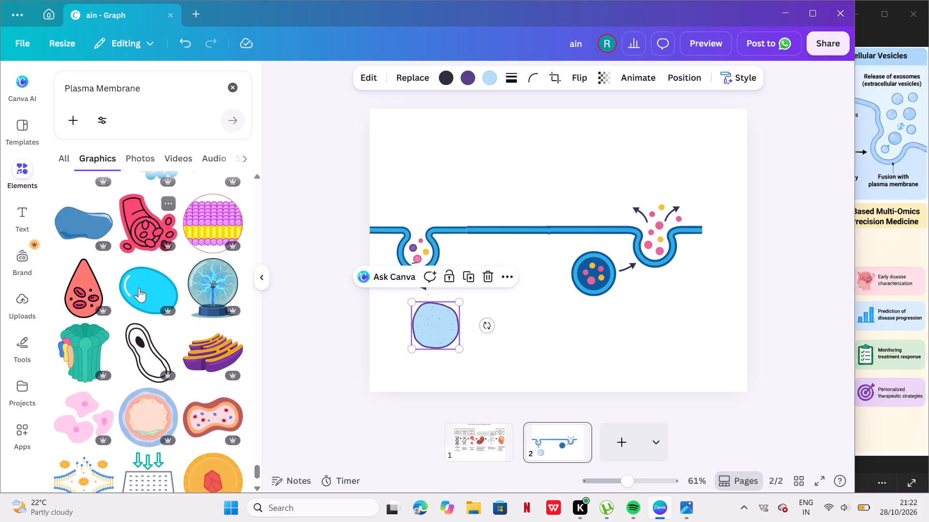
scroll(139, 288, "down", 3)
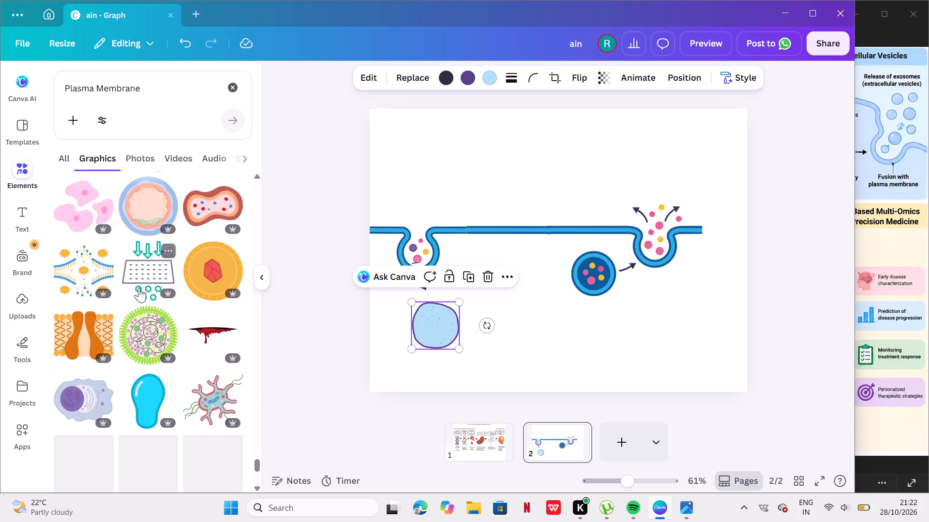
left_click(80, 219)
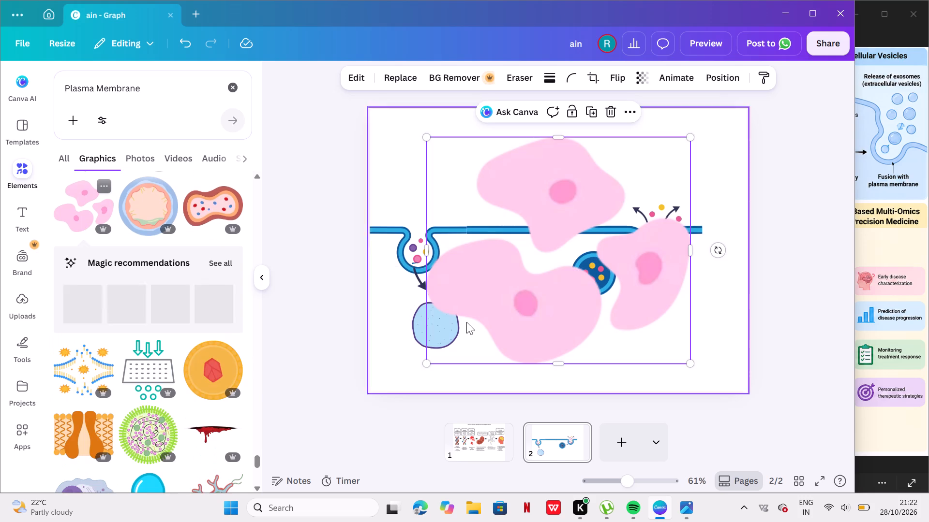
Shrink the pink cells graphic and position it inside the light blue cell below the arrow.
left_click_drag(690, 134, 477, 312)
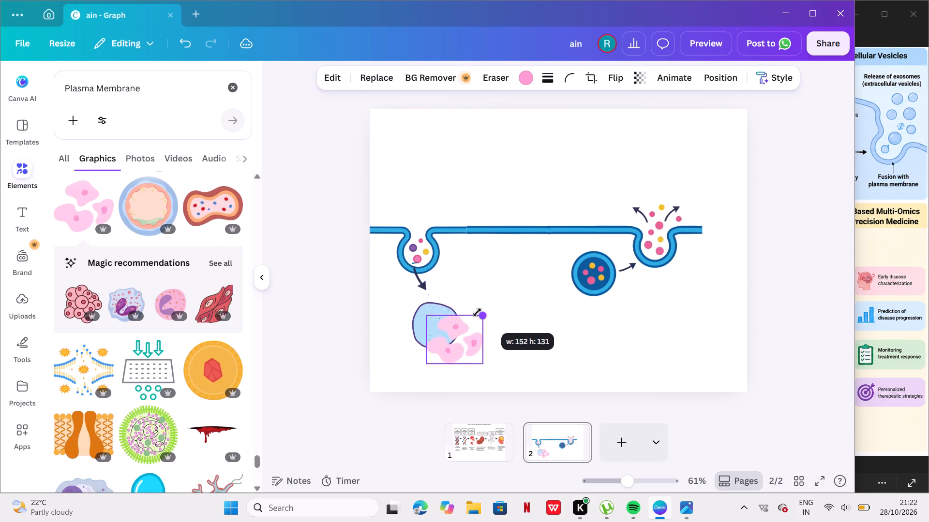
left_click_drag(477, 312, 458, 317)
left_click_drag(450, 353, 440, 331)
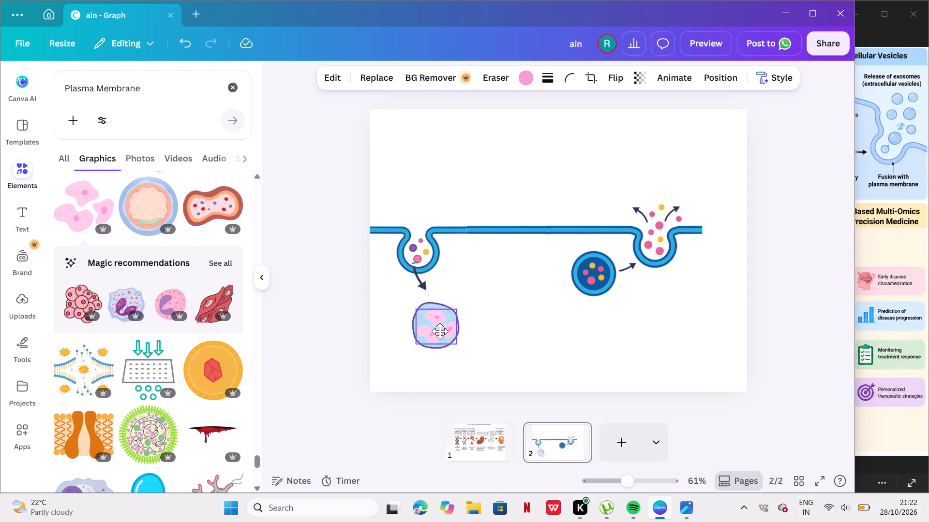
left_click_drag(440, 331, 440, 334)
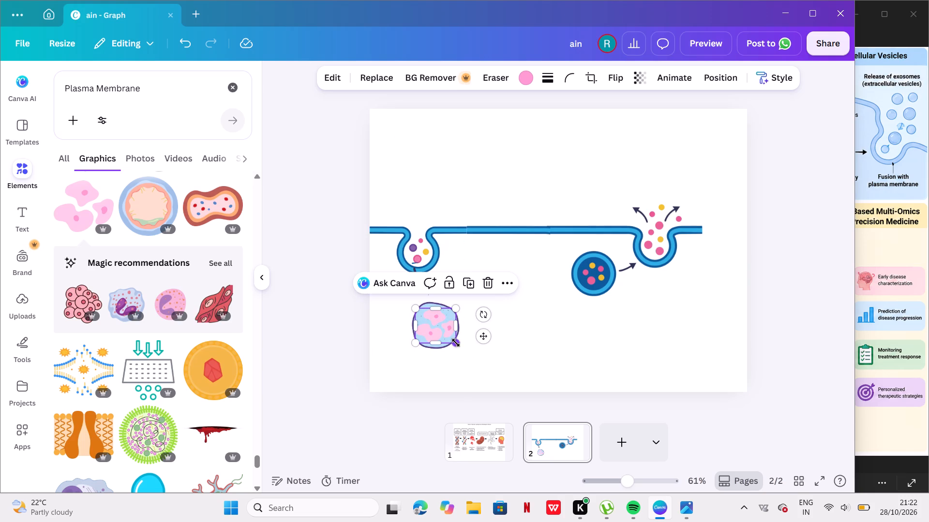
left_click_drag(455, 343, 447, 341)
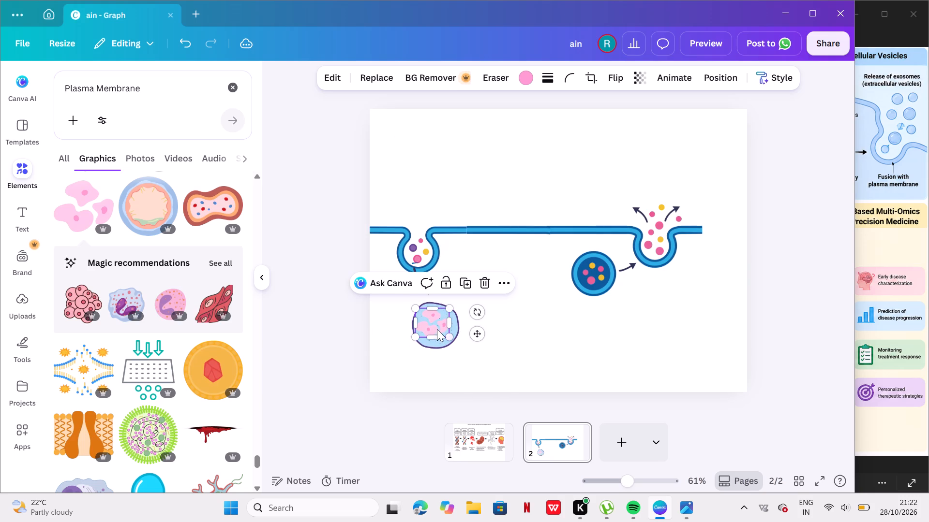
Show all the recommended graphics and centre the pink cells graphic inside the light blue cell.
left_click(221, 259)
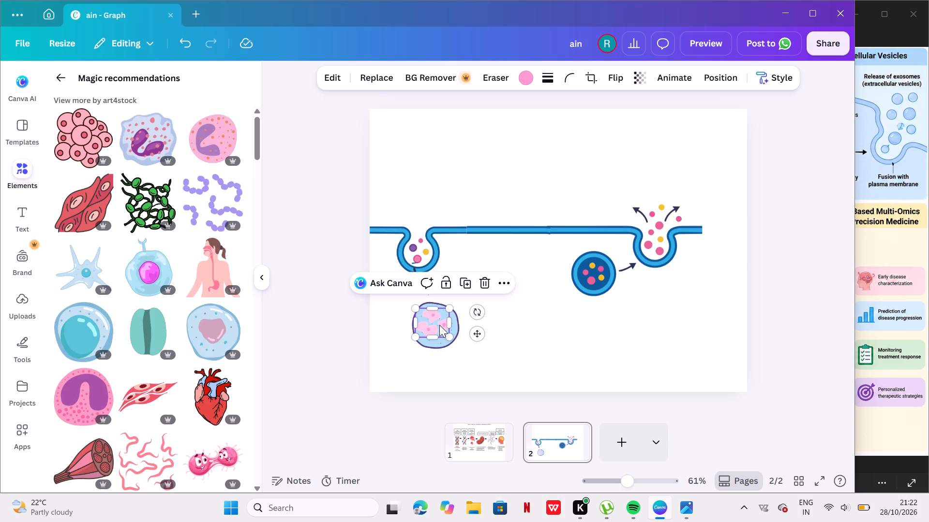
left_click_drag(436, 323, 439, 328)
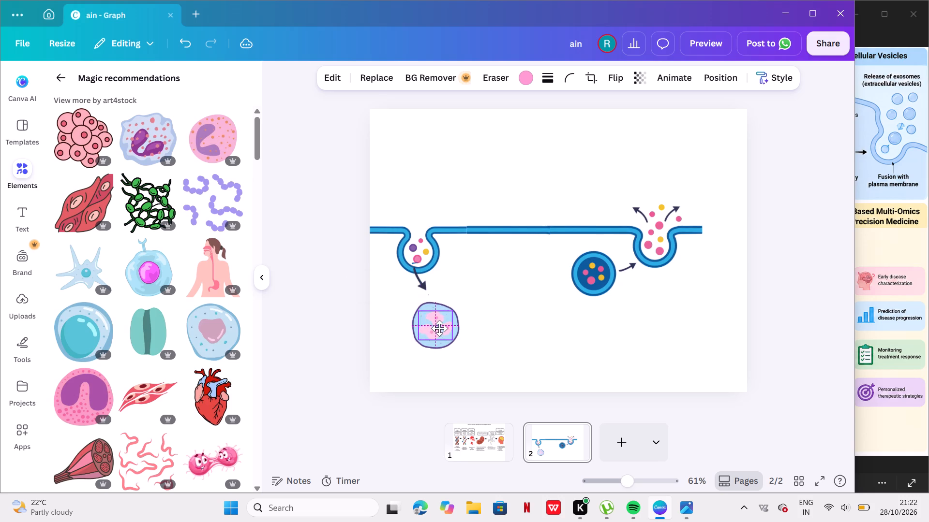
left_click_drag(439, 328, 439, 328)
left_click(538, 314)
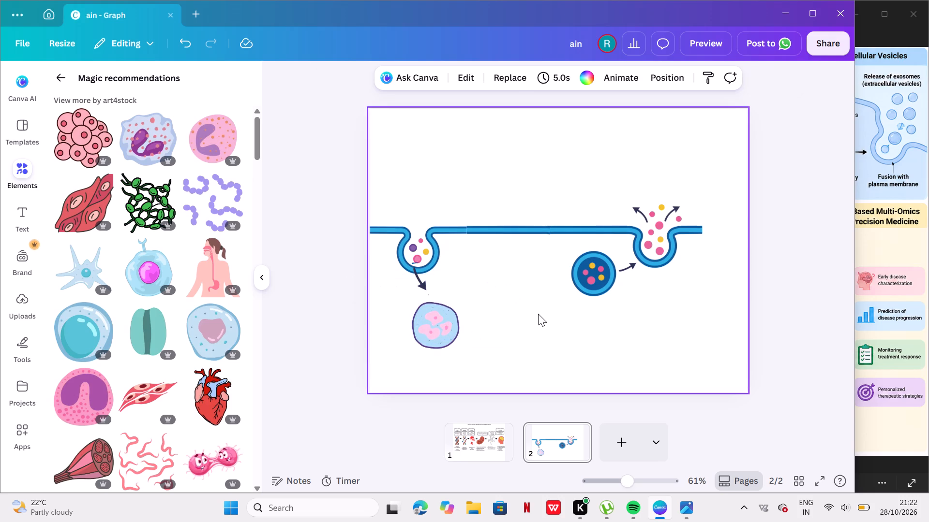
Reposition the arrow so it runs from the bottom of the first membrane pocket to the light blue cell.
left_click(418, 285)
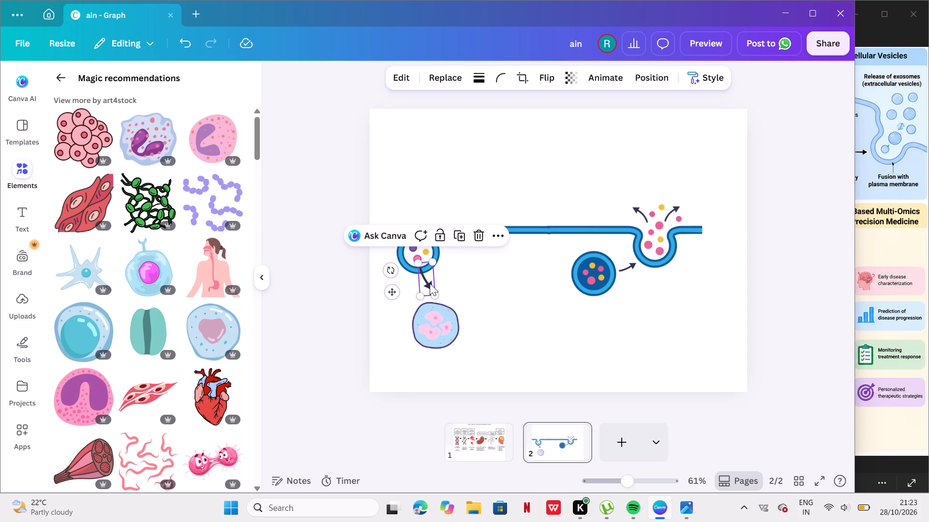
left_click_drag(430, 283, 420, 281)
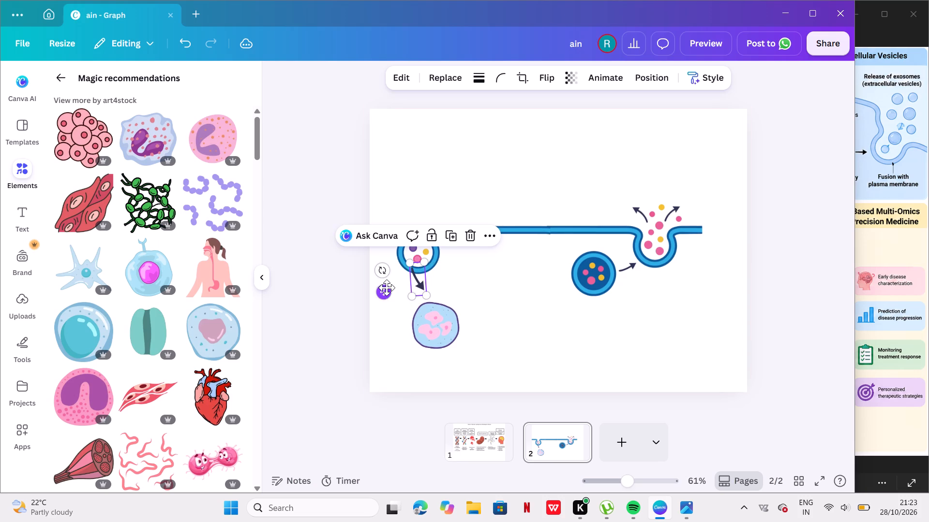
left_click(372, 286)
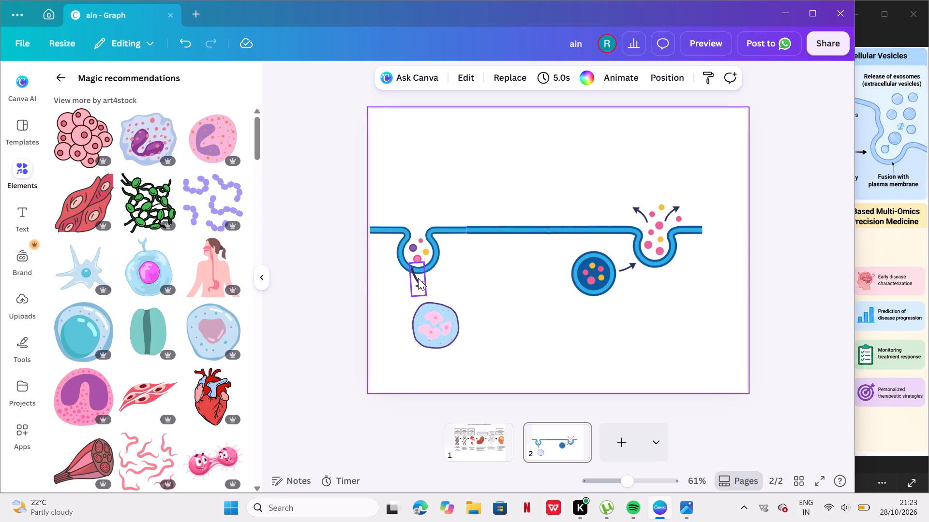
left_click_drag(418, 278, 424, 281)
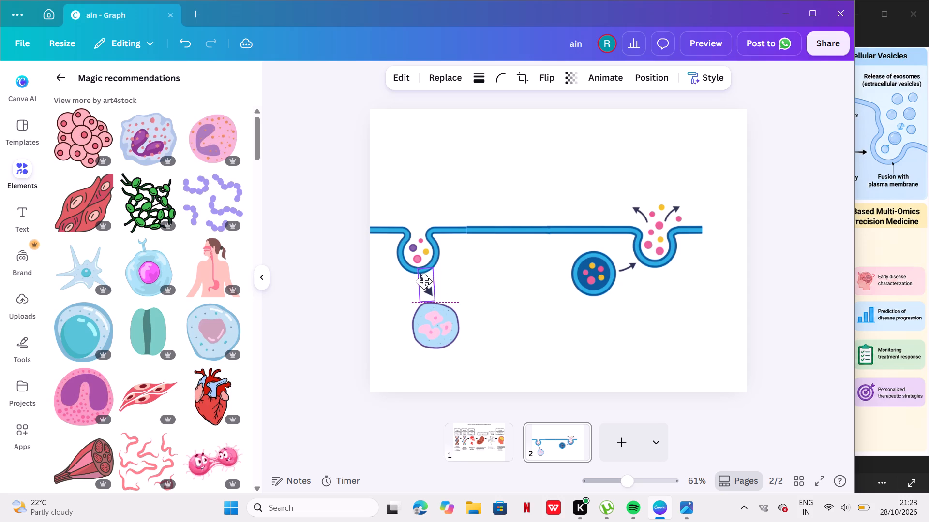
left_click_drag(424, 281, 424, 282)
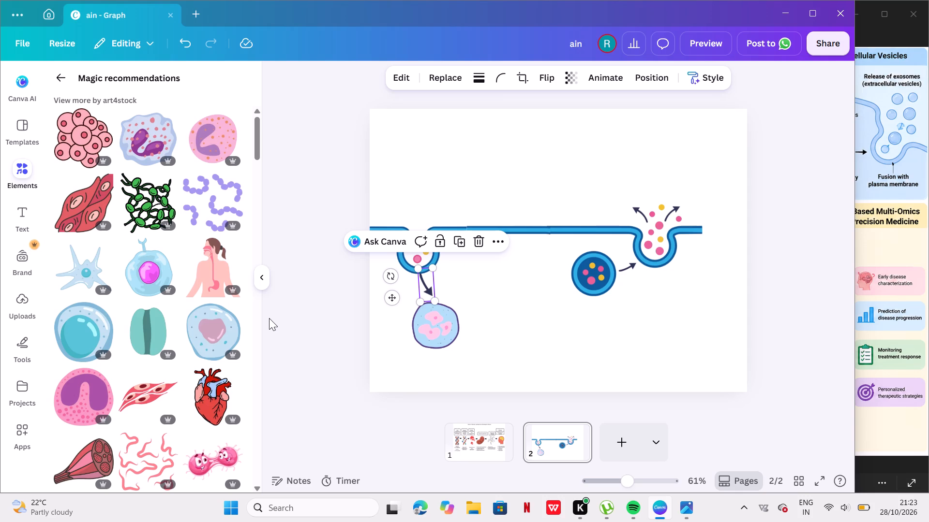
Duplicate the straight membrane segment and join the copy after the second pocket, extending the membrane to the page's right edge.
right_click(530, 223)
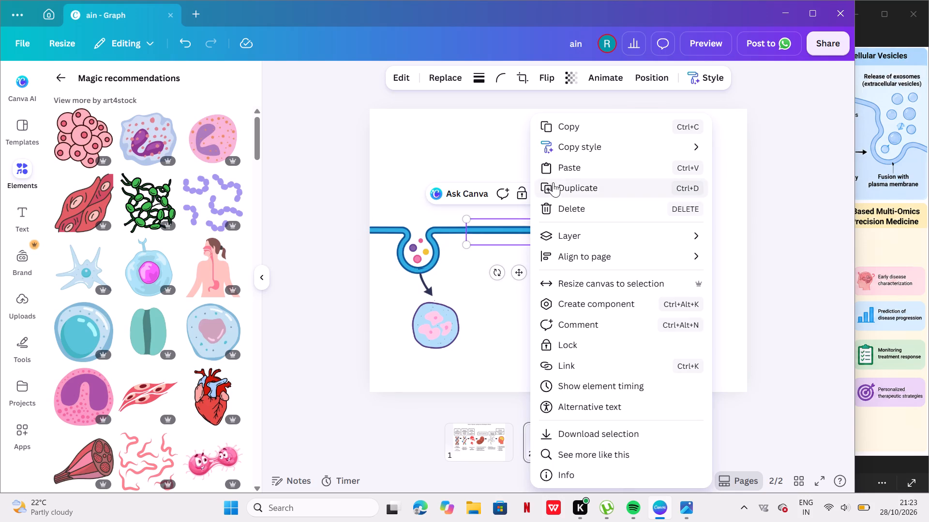
left_click(555, 184)
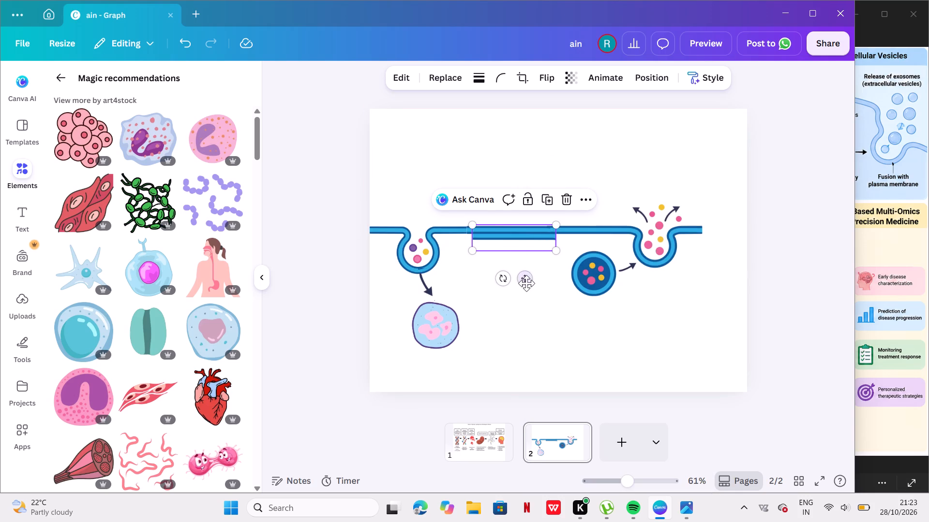
left_click_drag(524, 282, 793, 266)
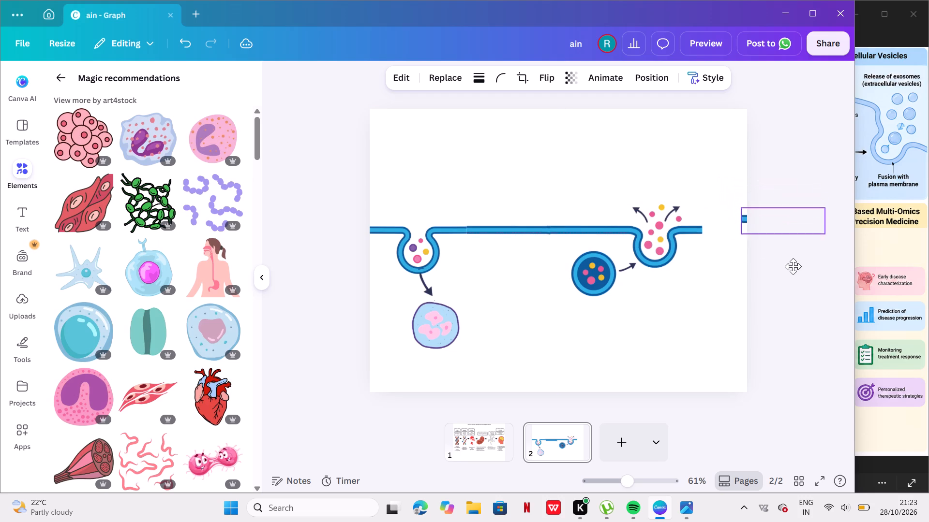
left_click_drag(793, 266, 753, 275)
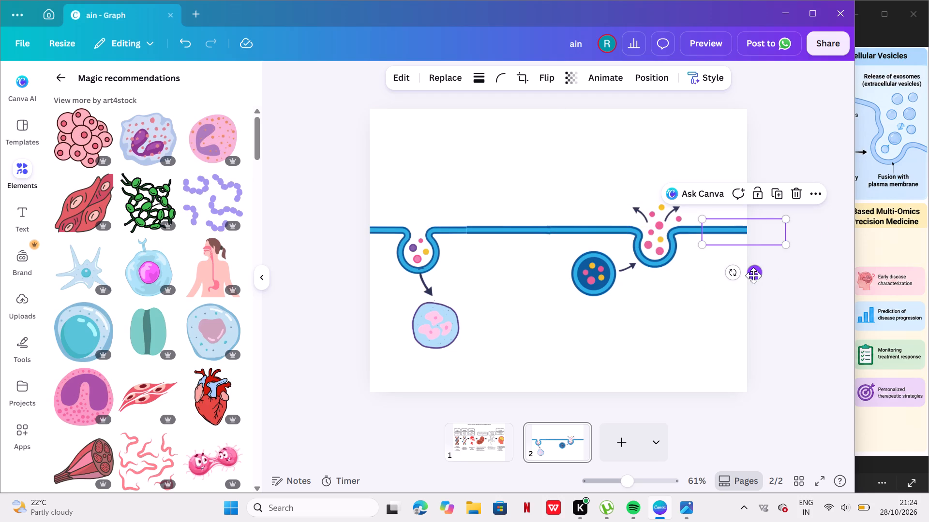
left_click(800, 297)
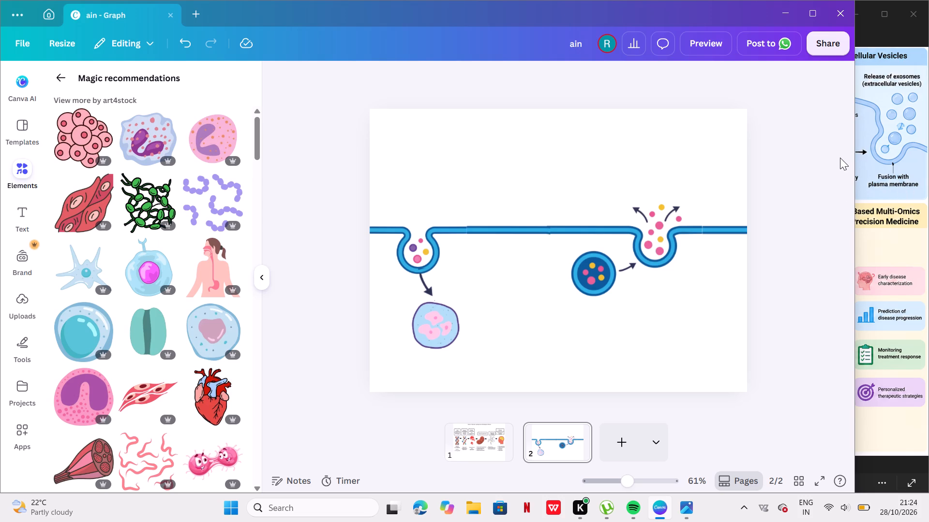
Narrow the design window to uncover the reference's Figure 2 on extracellular vesicle biogenesis beside it.
left_click_drag(857, 171, 708, 218)
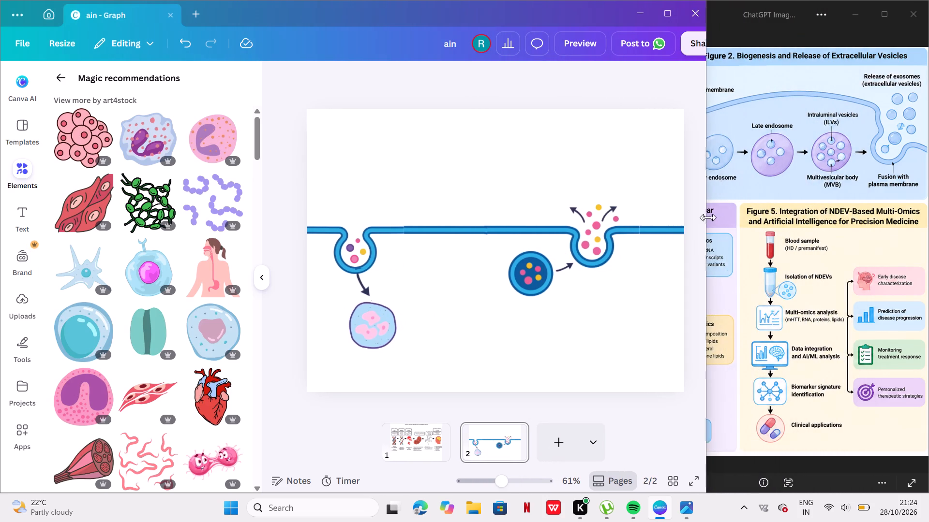
left_click_drag(708, 218, 676, 226)
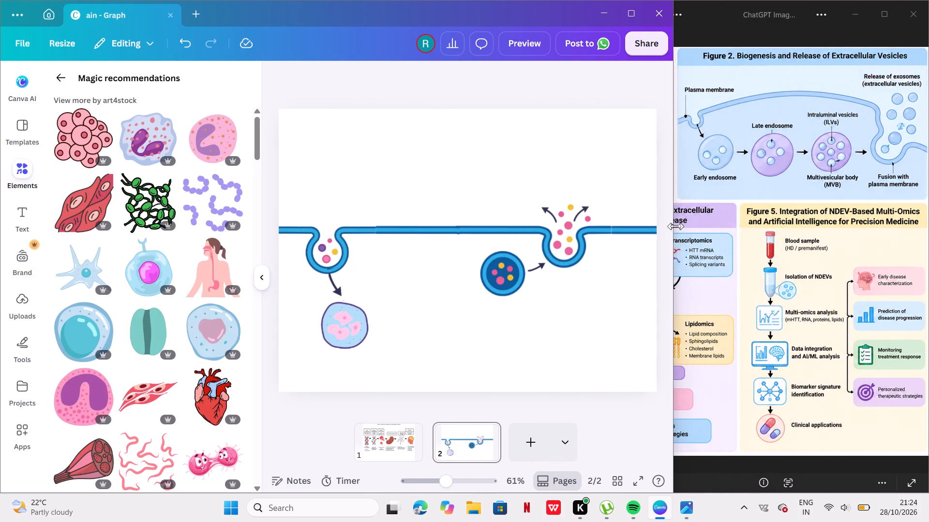
left_click_drag(676, 226, 682, 225)
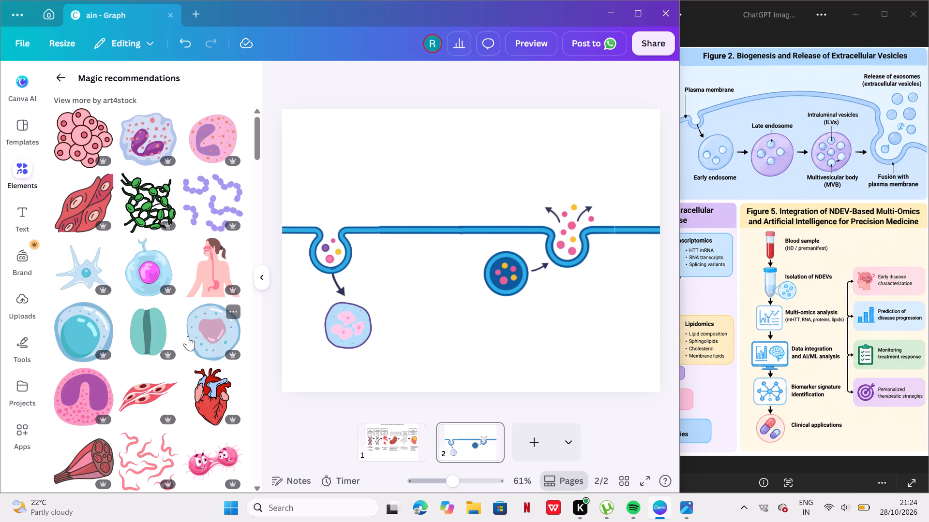
Look through the recommended graphics for vesicle shapes that match the endosomes in the reference figure.
scroll(188, 336, "down", 6)
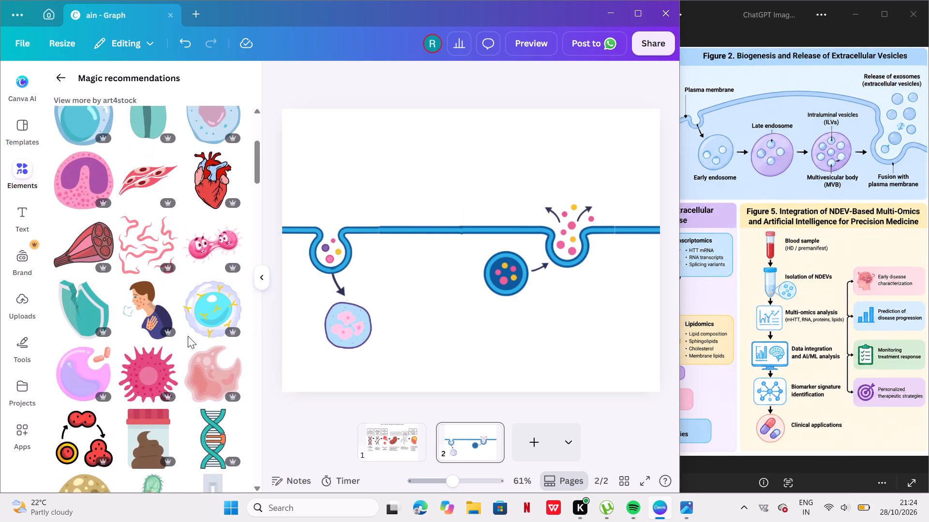
scroll(188, 336, "down", 2)
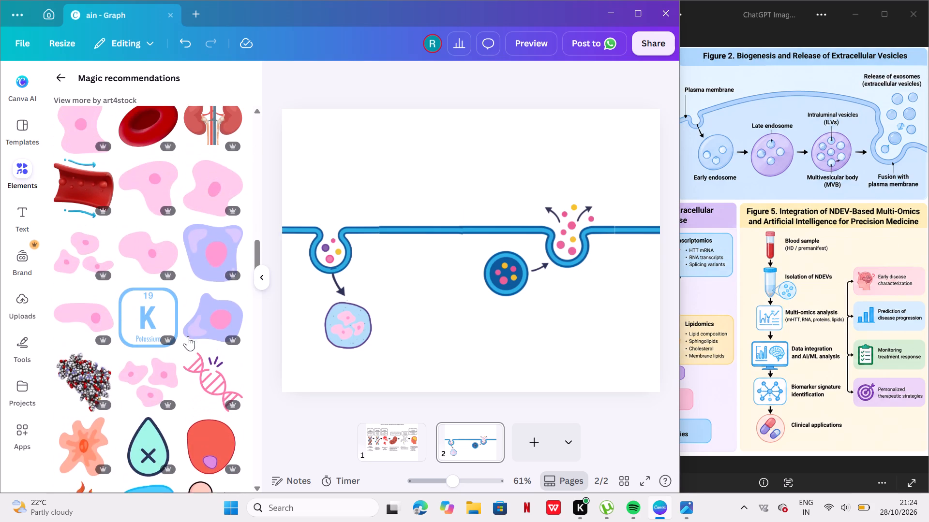
scroll(188, 336, "down", 1)
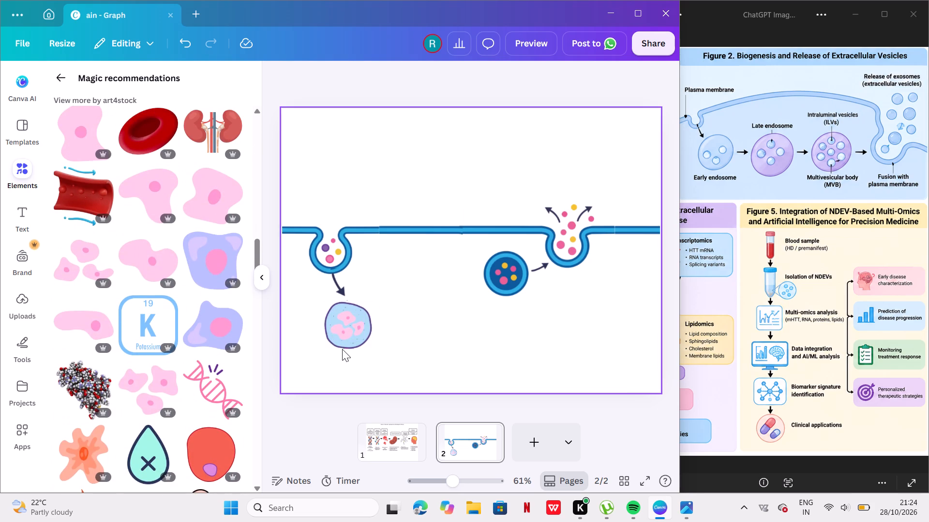
Duplicate the light blue cell and place the copy just right of the original, slightly higher.
right_click(346, 345)
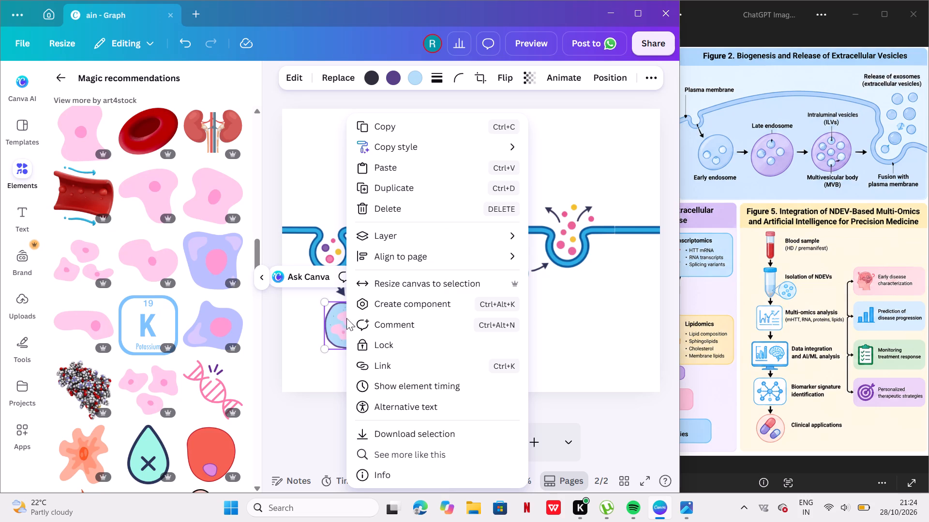
left_click(392, 185)
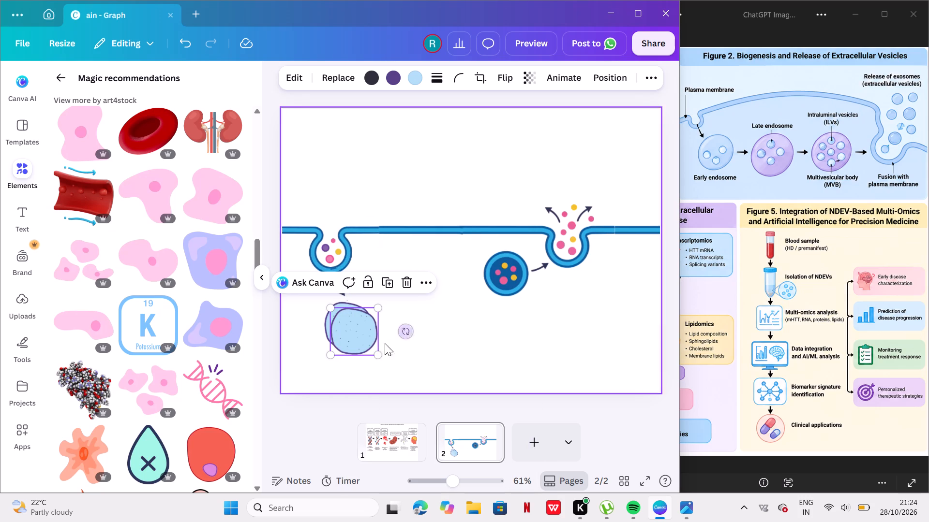
left_click_drag(349, 327, 403, 324)
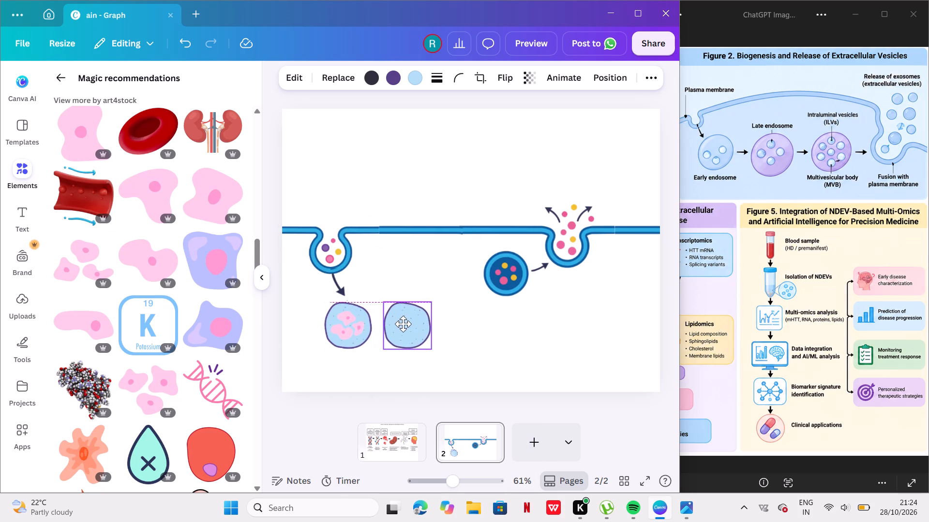
left_click_drag(403, 324, 412, 323)
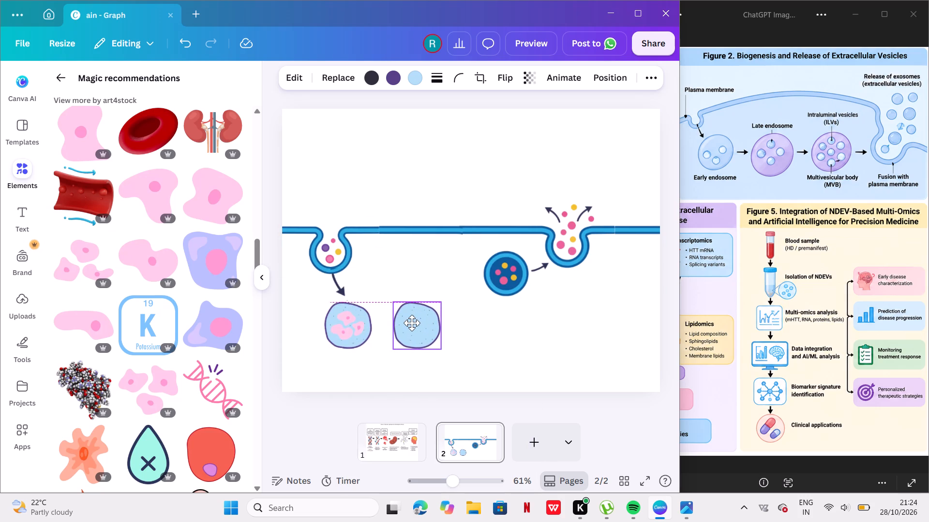
left_click_drag(412, 323, 414, 315)
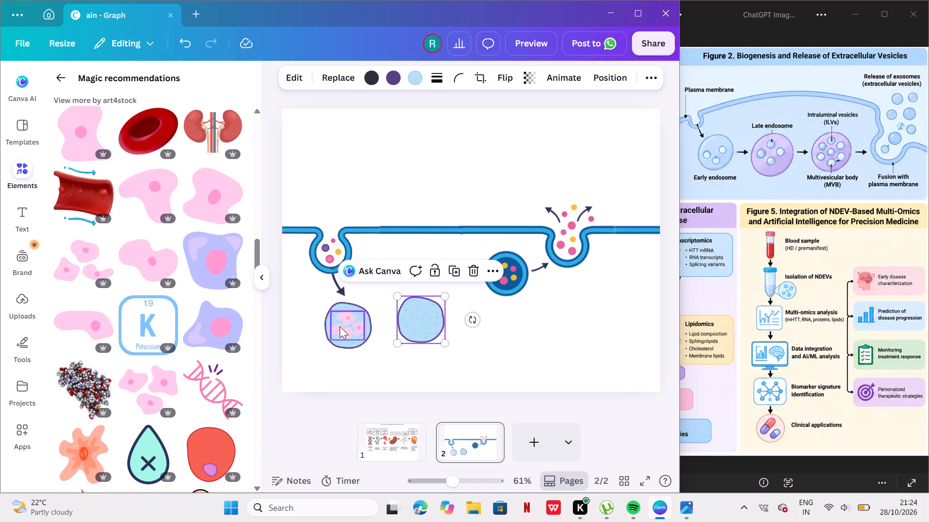
Browse the recommended graphics for more vesicle shapes and insert the graphic of five pink cells.
scroll(168, 349, "down", 4)
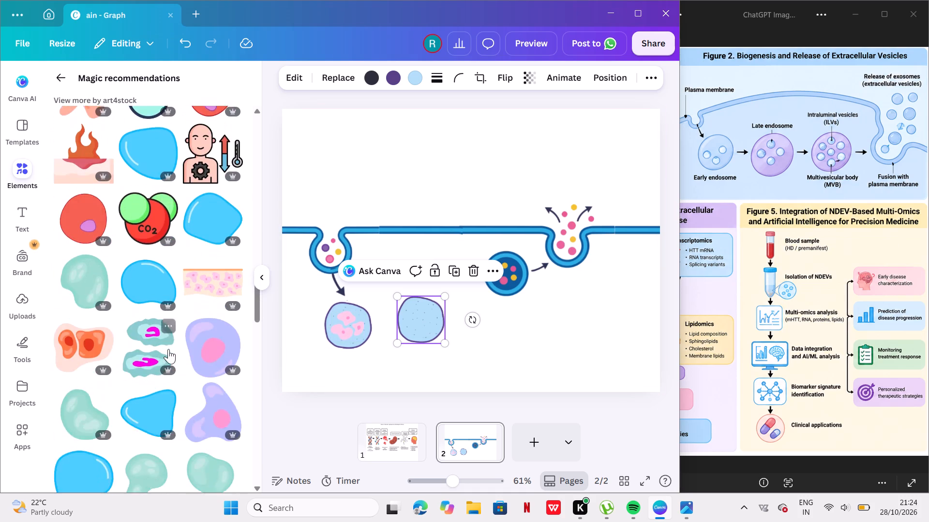
scroll(168, 349, "down", 3)
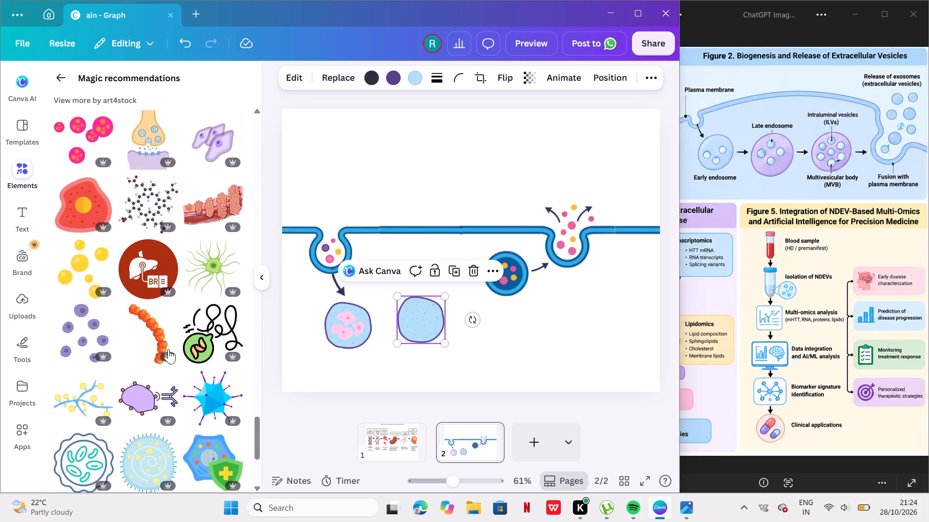
scroll(168, 349, "down", 1)
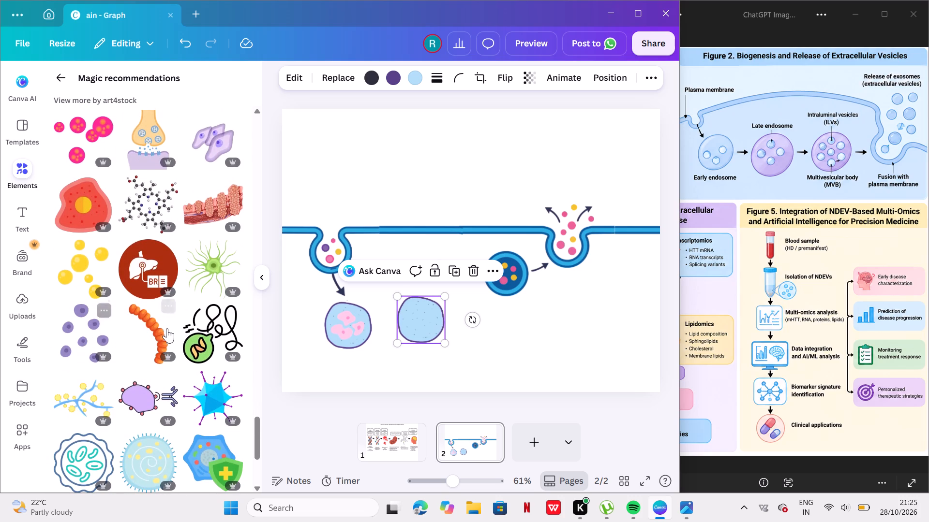
scroll(167, 326, "down", 4)
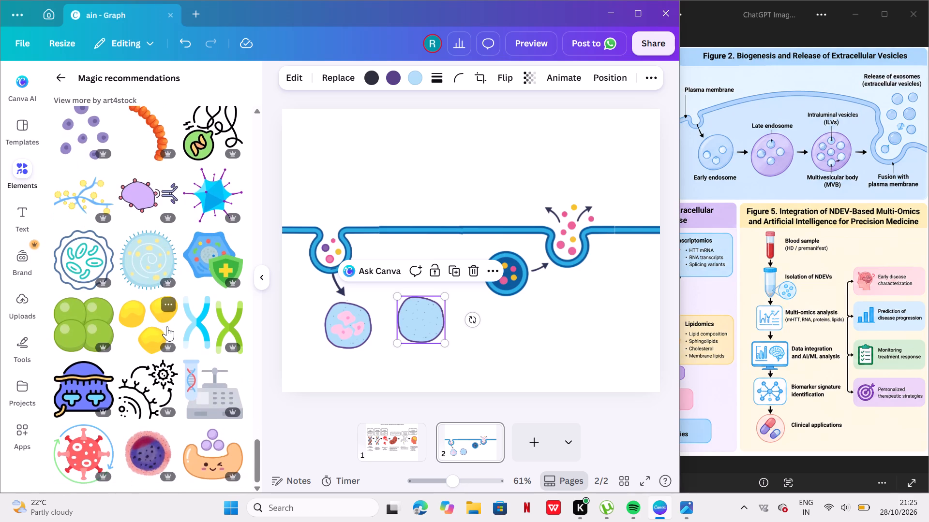
scroll(167, 326, "down", 3)
scroll(167, 326, "up", 9)
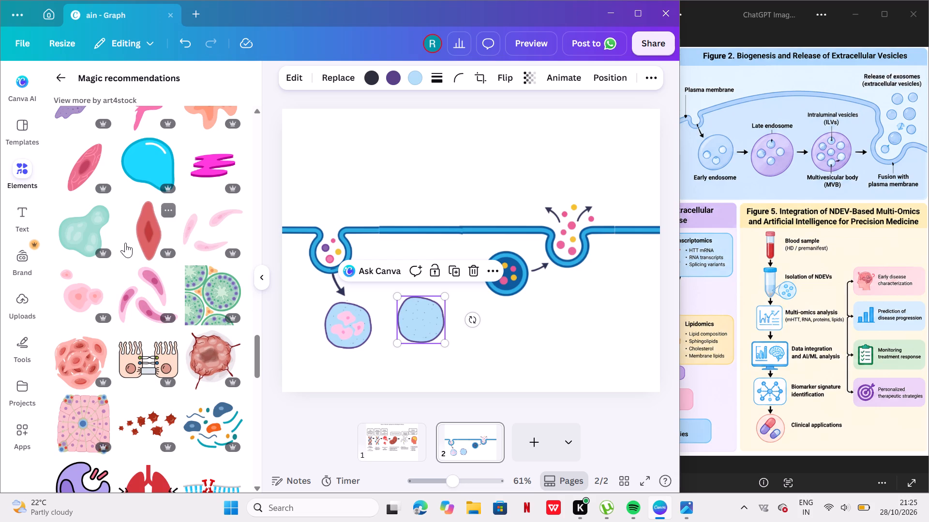
scroll(125, 243, "up", 14)
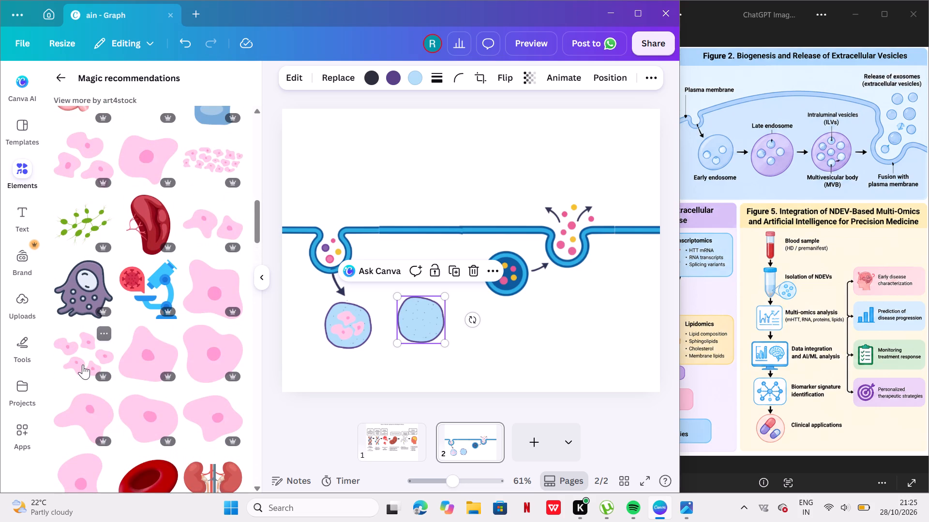
left_click(83, 364)
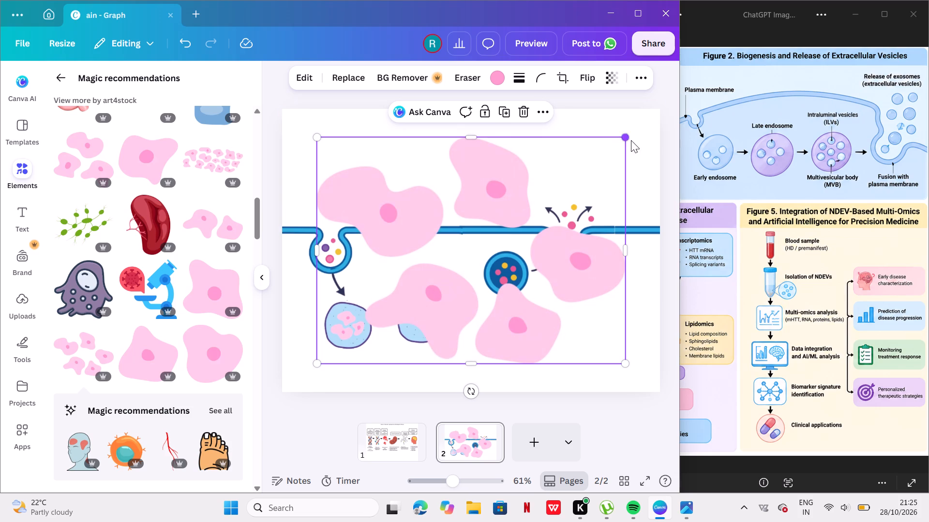
Shrink the graphic of five pink cells to about 74 high, narrow its width slightly, and centre it inside the second light blue endosome.
left_click_drag(623, 134, 515, 209)
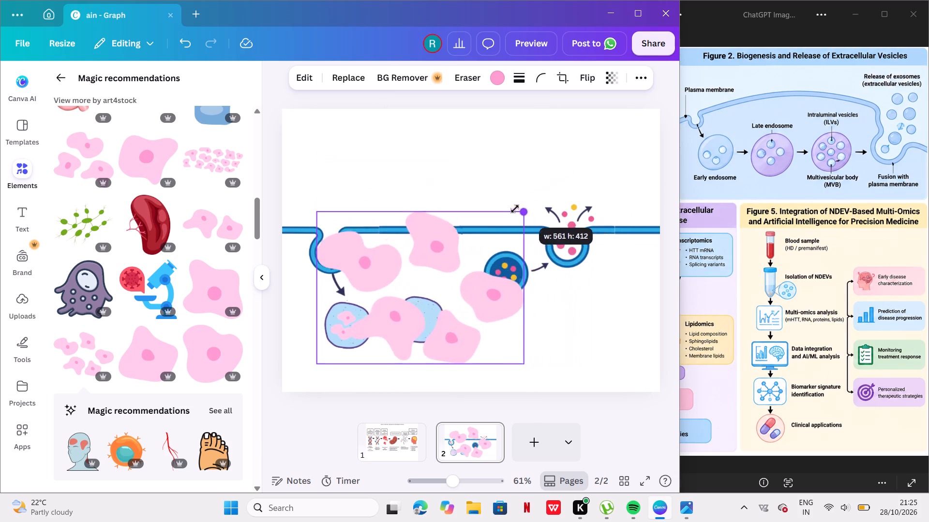
left_click_drag(515, 209, 379, 281)
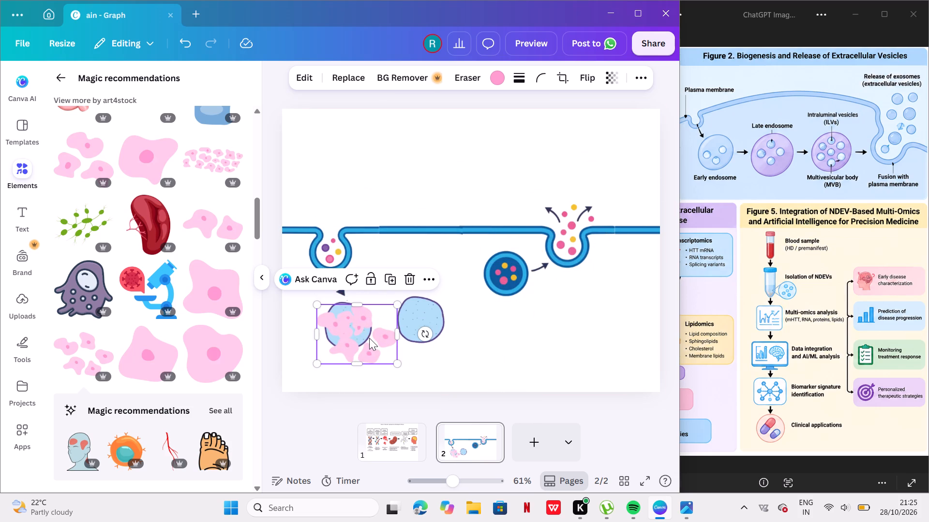
left_click_drag(369, 338, 429, 324)
left_click_drag(458, 287, 424, 317)
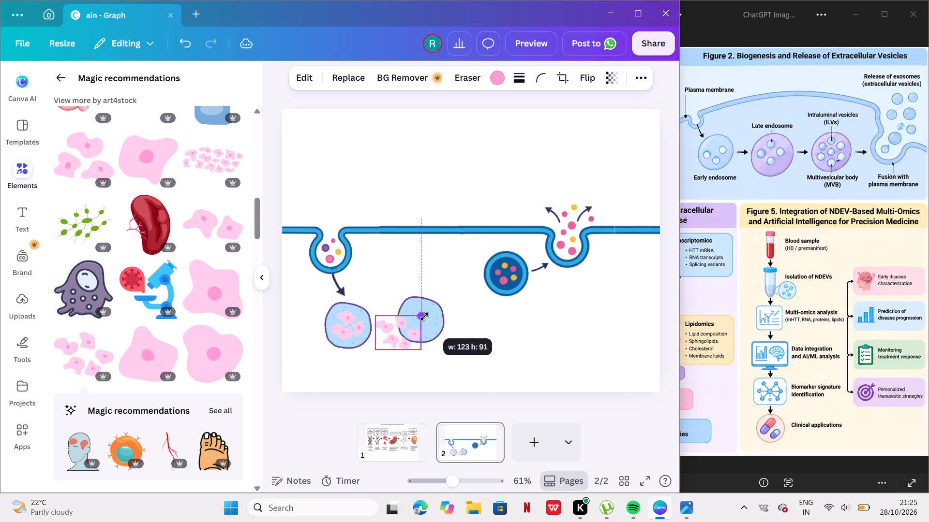
left_click_drag(376, 348, 380, 345)
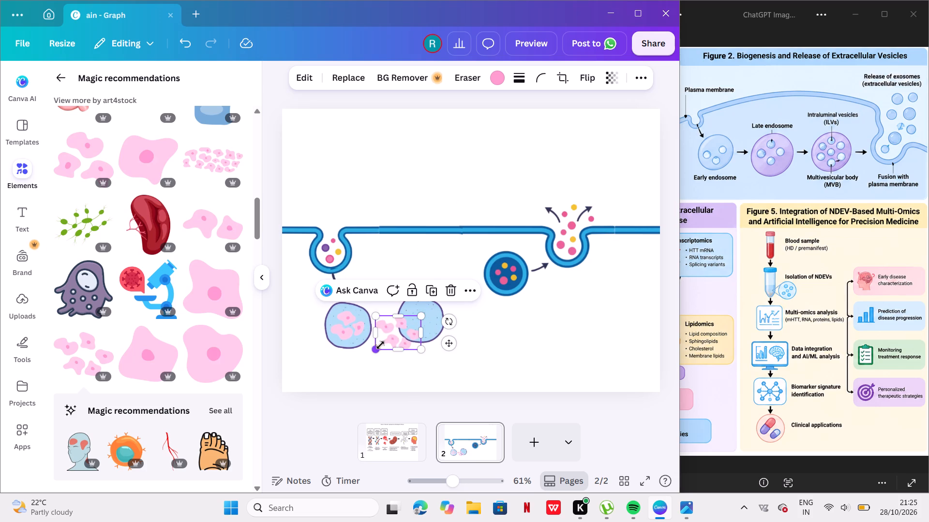
left_click_drag(380, 345, 384, 343)
left_click_drag(421, 327, 417, 329)
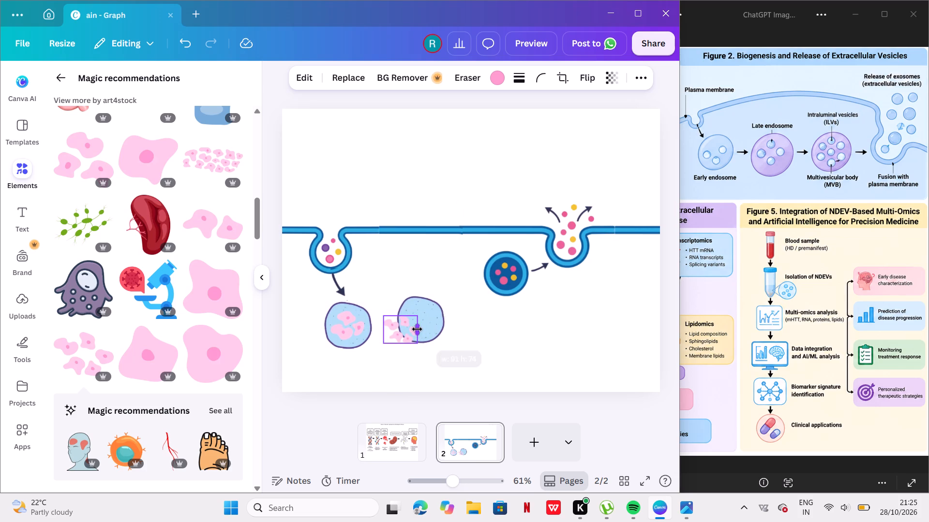
left_click_drag(417, 329, 413, 332)
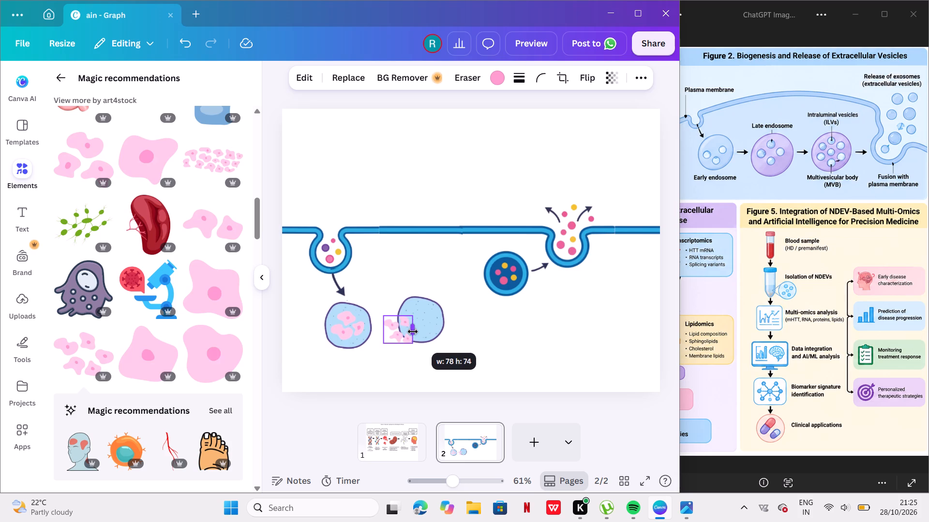
left_click_drag(413, 332, 415, 330)
left_click_drag(396, 330, 398, 329)
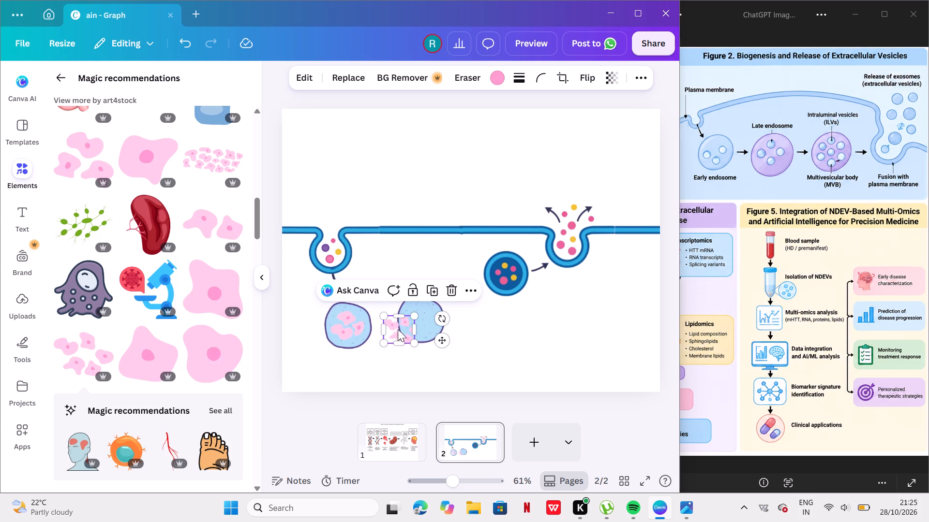
left_click_drag(398, 329, 418, 321)
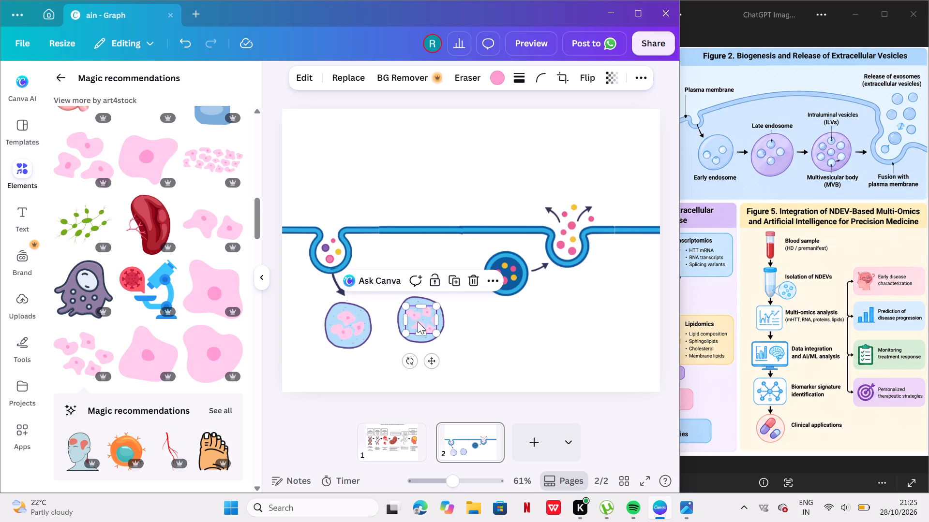
left_click(490, 311)
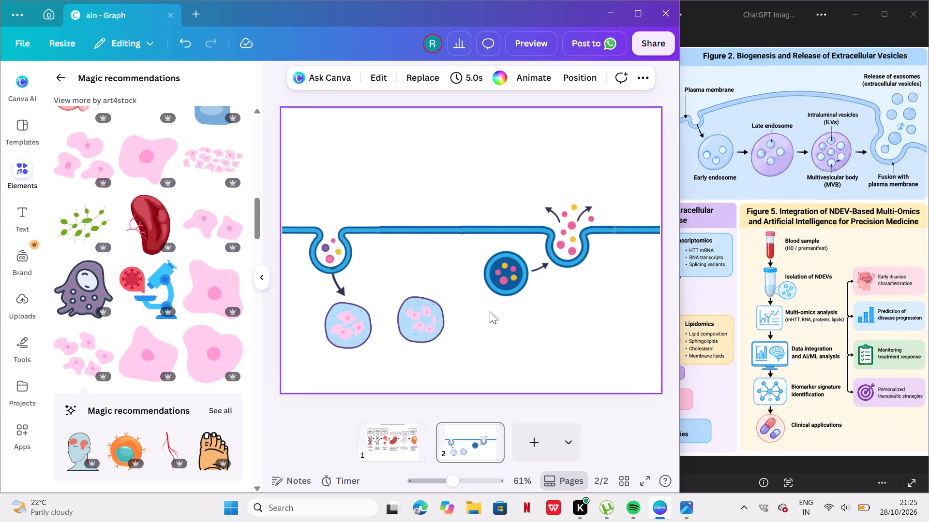
left_click(430, 321)
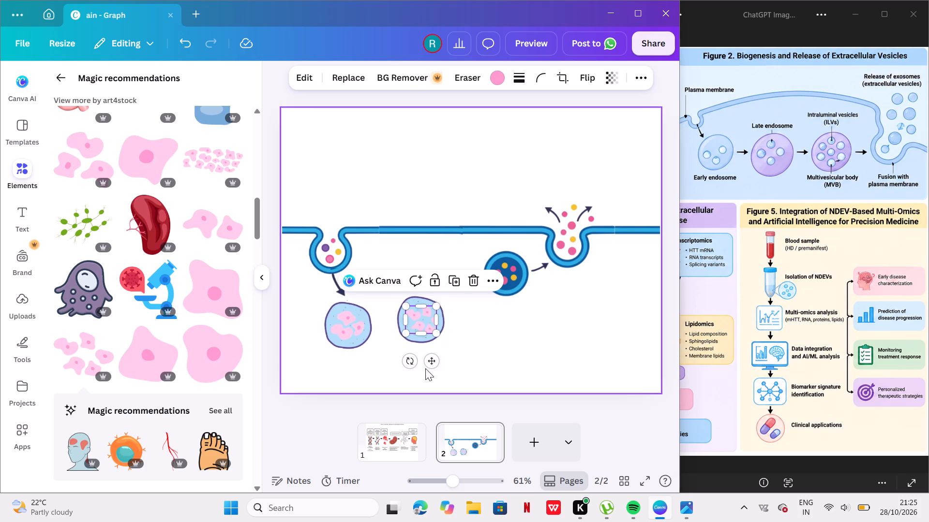
left_click(462, 331)
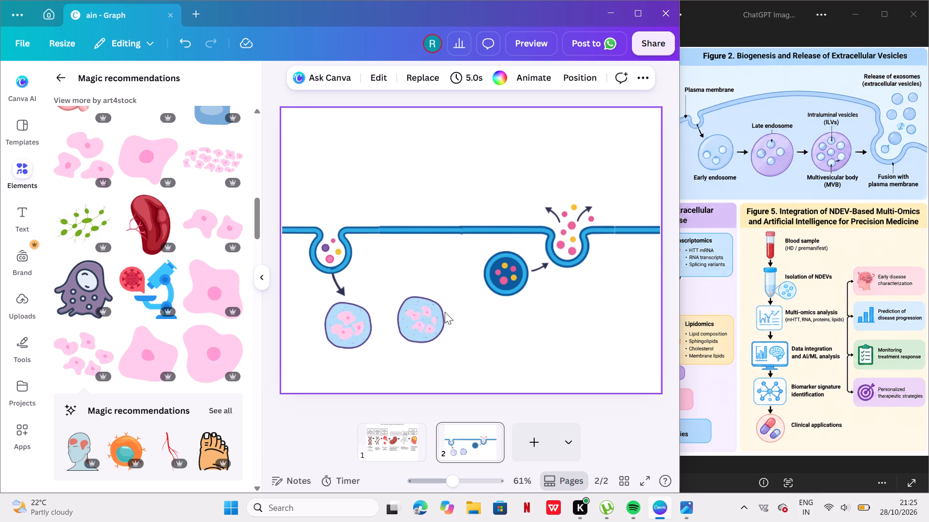
Enlarge the second light blue endosome, shift it slightly up and toward the dark blue vesicle, and recentre its pink cells inside it.
left_click_drag(444, 312, 458, 303)
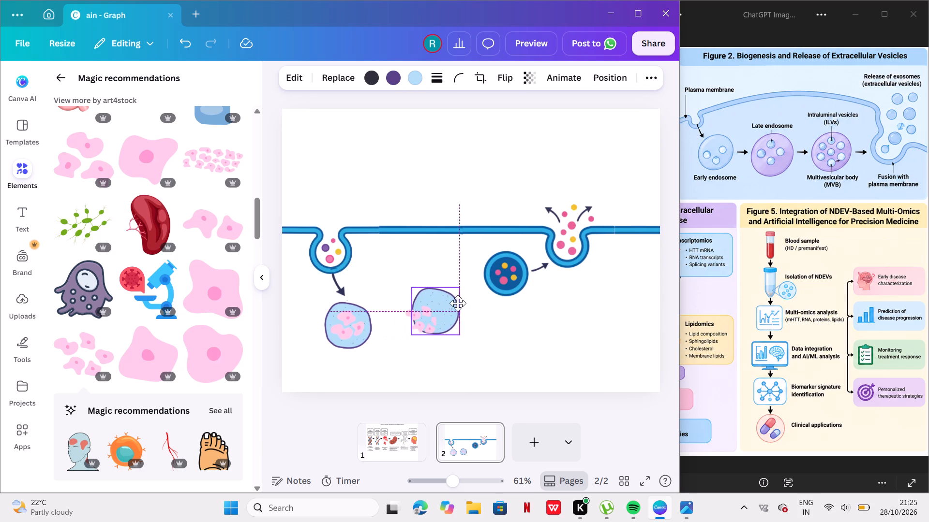
left_click_drag(458, 303, 454, 306)
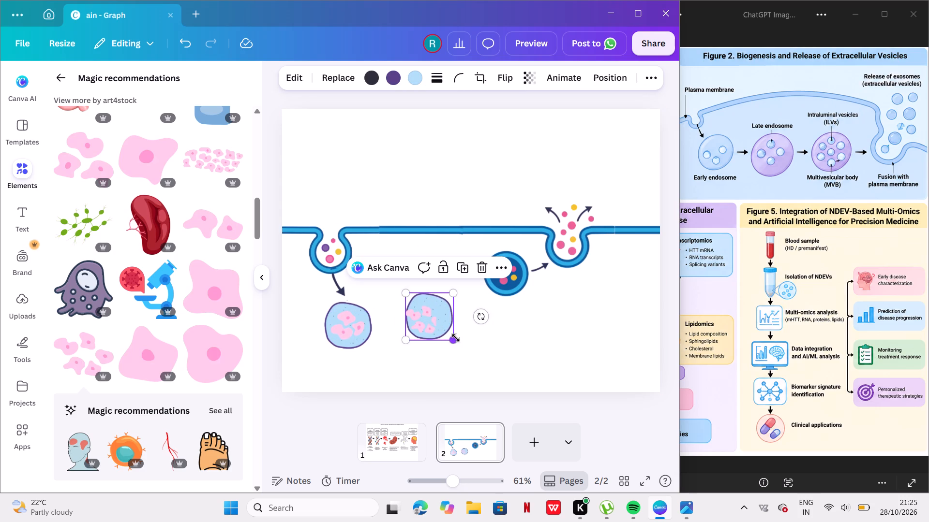
left_click_drag(456, 338, 469, 341)
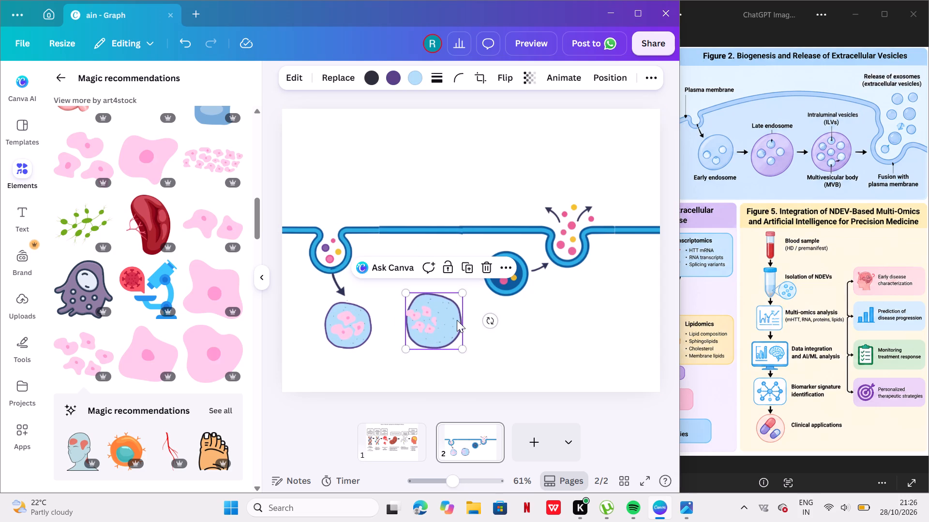
left_click_drag(455, 319, 455, 313)
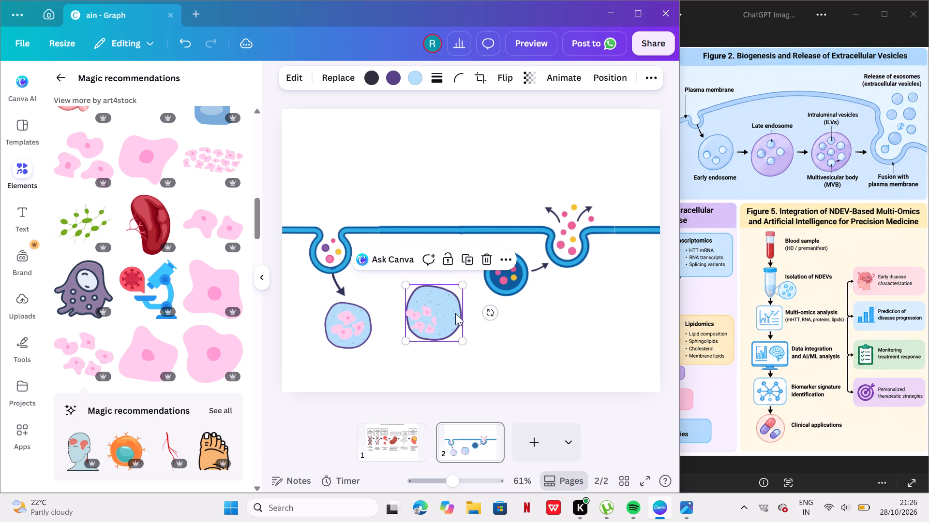
left_click_drag(421, 318, 433, 313)
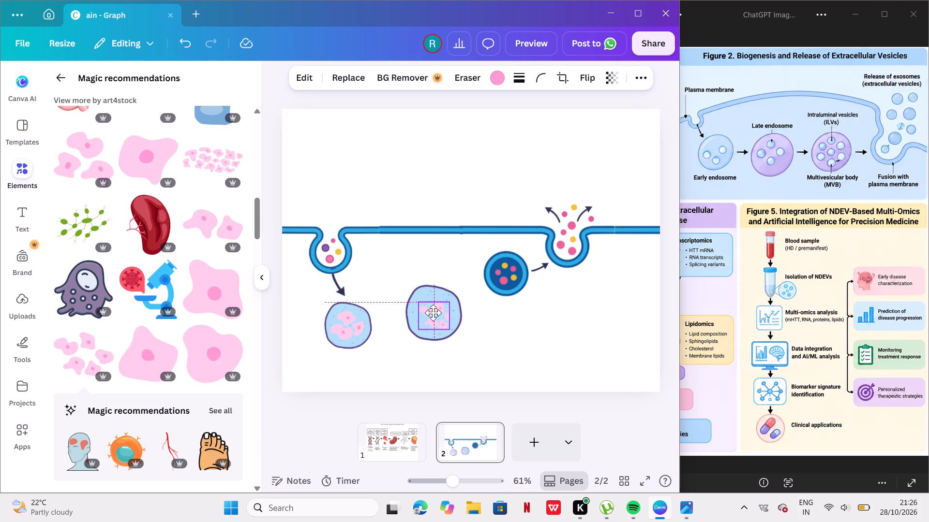
left_click_drag(433, 313, 432, 313)
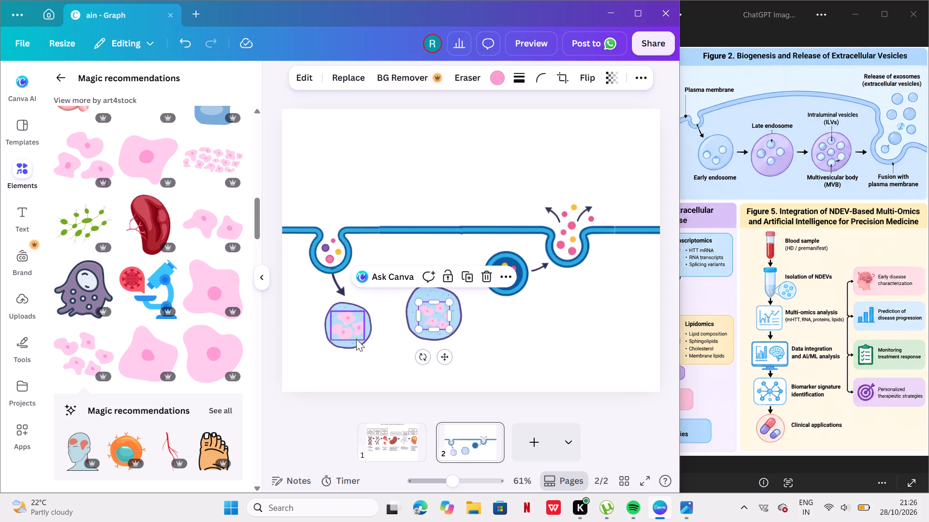
Move the first light blue endosome slightly up and toward the second one, just below the tip of the membrane arrow.
left_click_drag(354, 341, 367, 338)
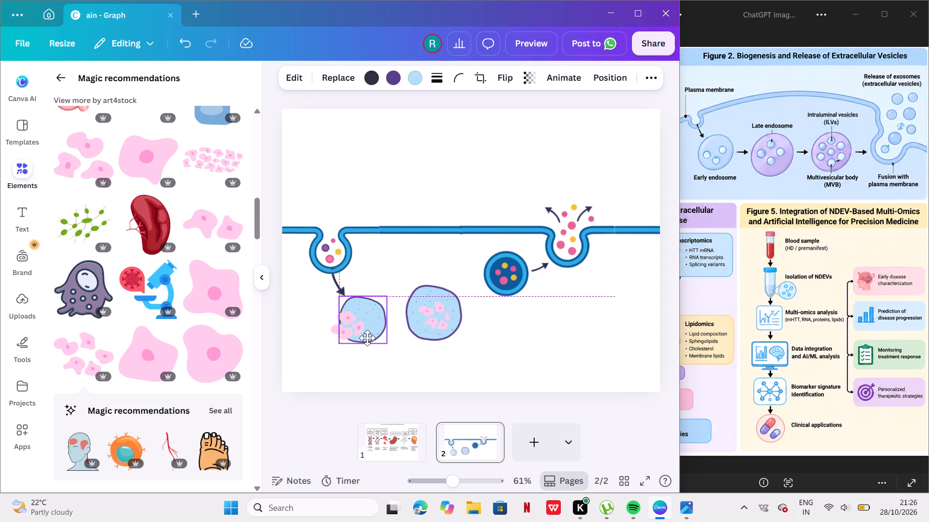
left_click_drag(367, 338, 368, 338)
left_click_drag(341, 327, 356, 322)
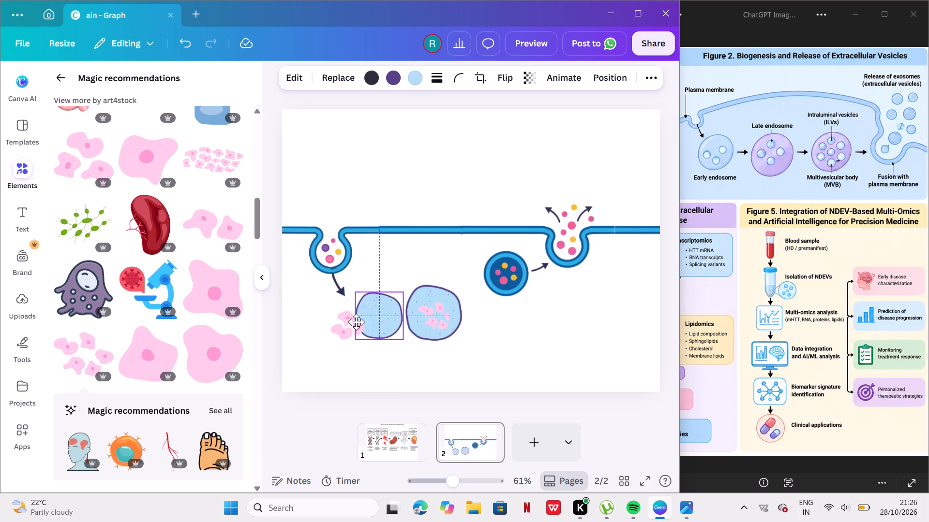
left_click_drag(356, 322, 329, 327)
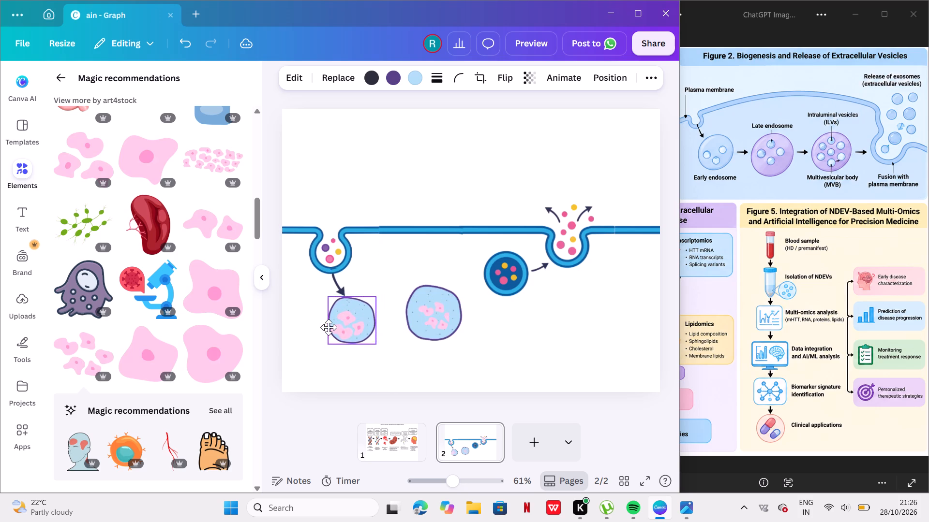
left_click_drag(329, 327, 332, 329)
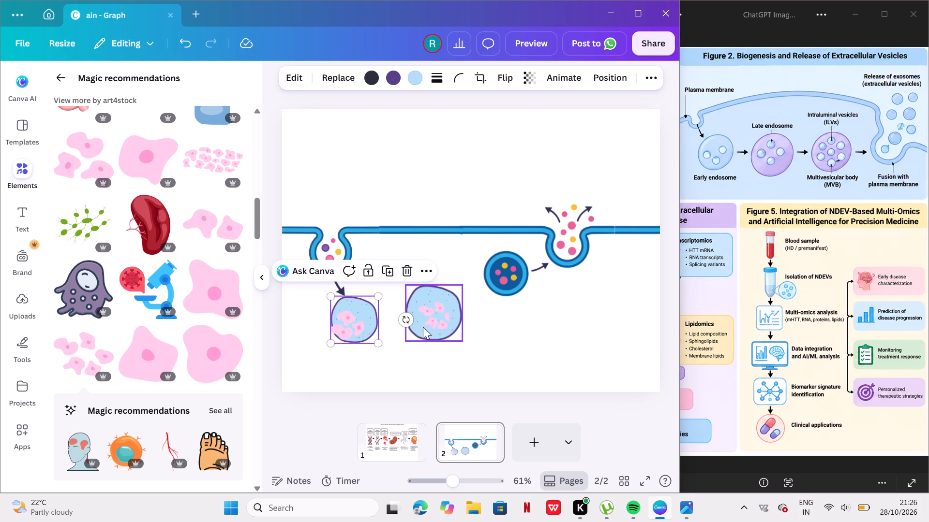
left_click(449, 352)
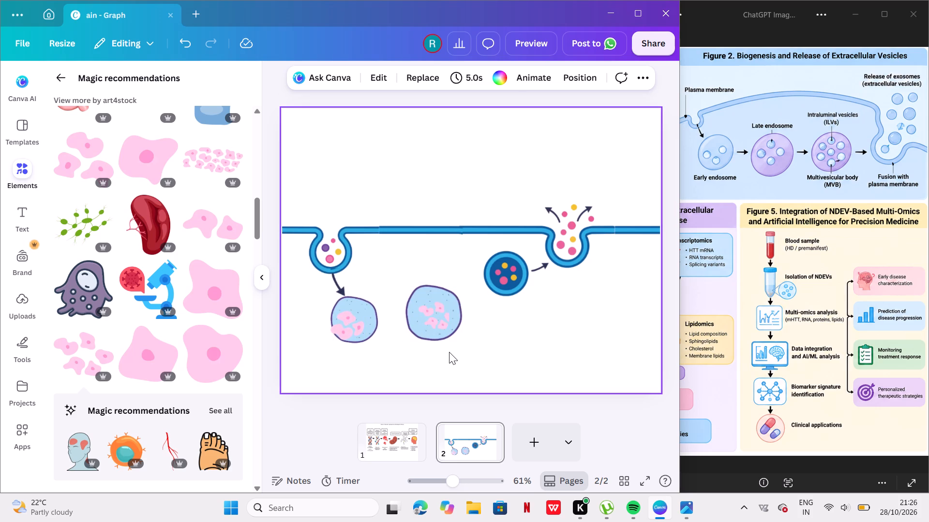
Duplicate the membrane arrow and rotate the copy between the two light blue endosomes so it points toward the second one.
left_click(335, 285)
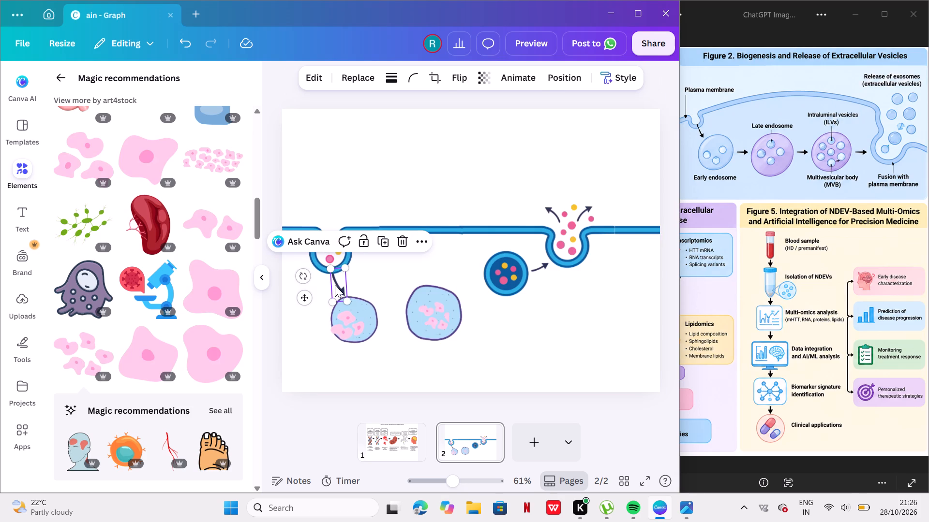
left_click(385, 244)
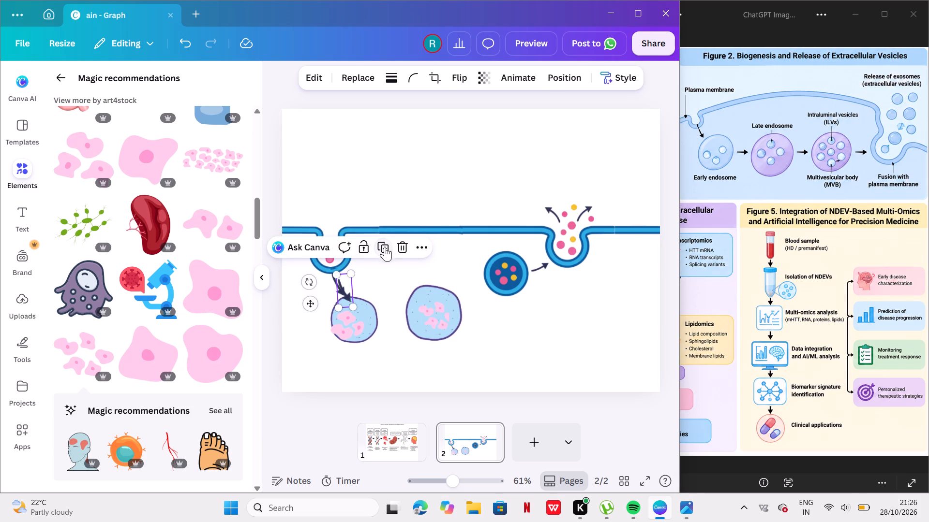
left_click_drag(346, 301, 395, 342)
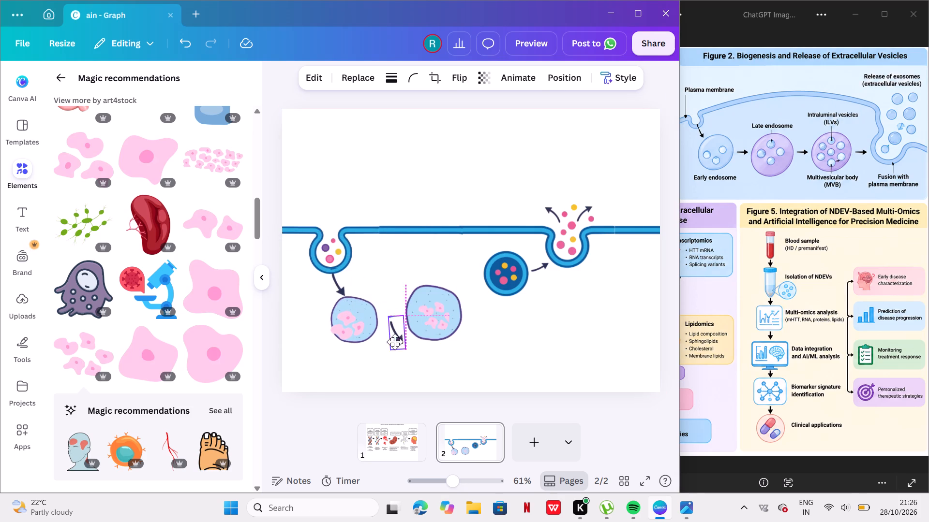
left_click_drag(395, 342, 392, 343)
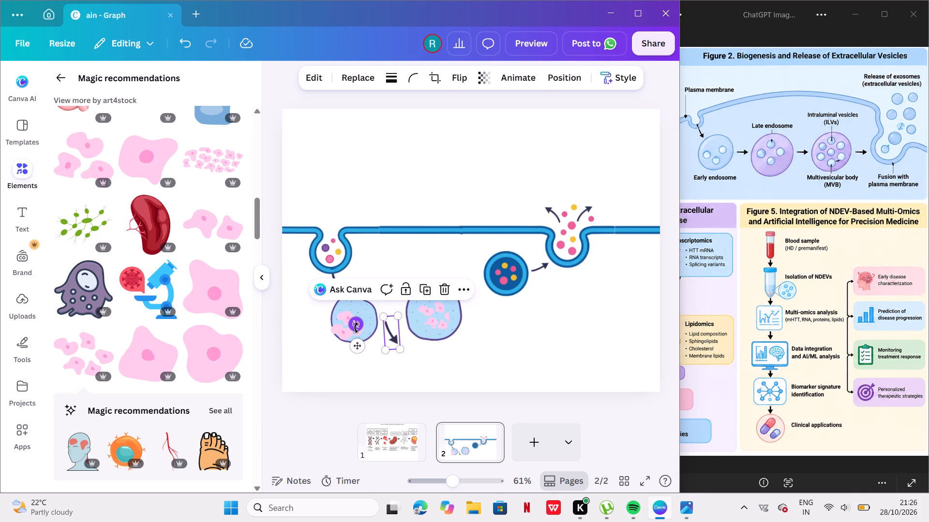
left_click_drag(356, 328, 386, 354)
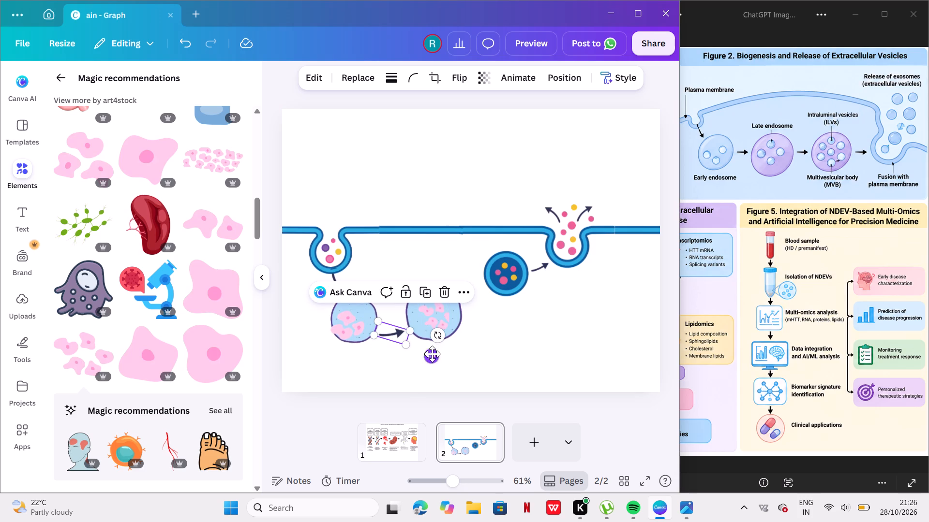
Duplicate the arrow between the endosomes and place the copy from the second endosome toward the dark blue vesicle, rotated to point upward.
left_click(432, 293)
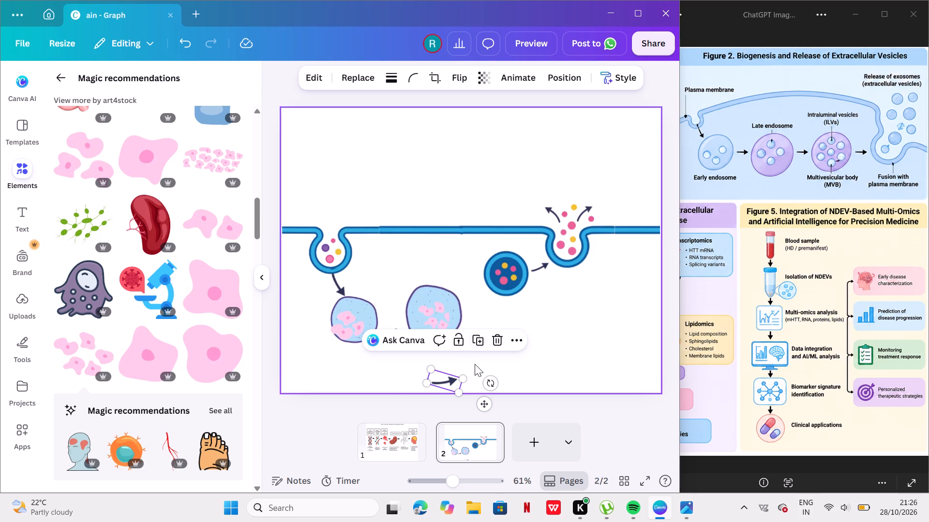
left_click_drag(484, 406, 497, 335)
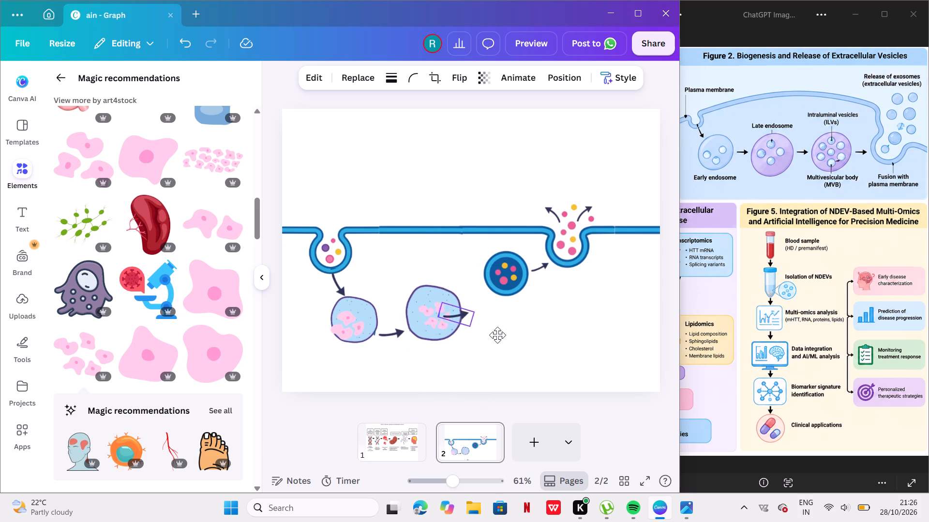
left_click_drag(497, 335, 511, 320)
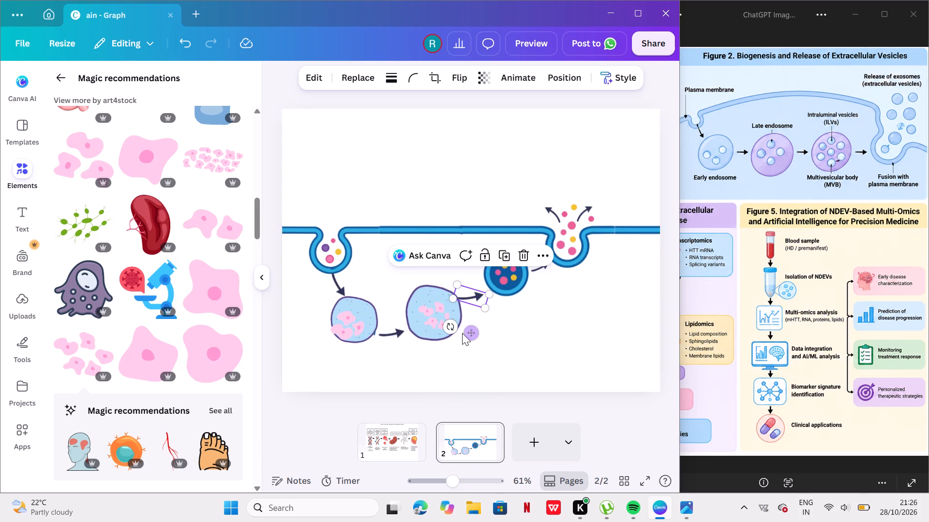
left_click_drag(452, 328, 467, 335)
left_click_drag(487, 329, 489, 329)
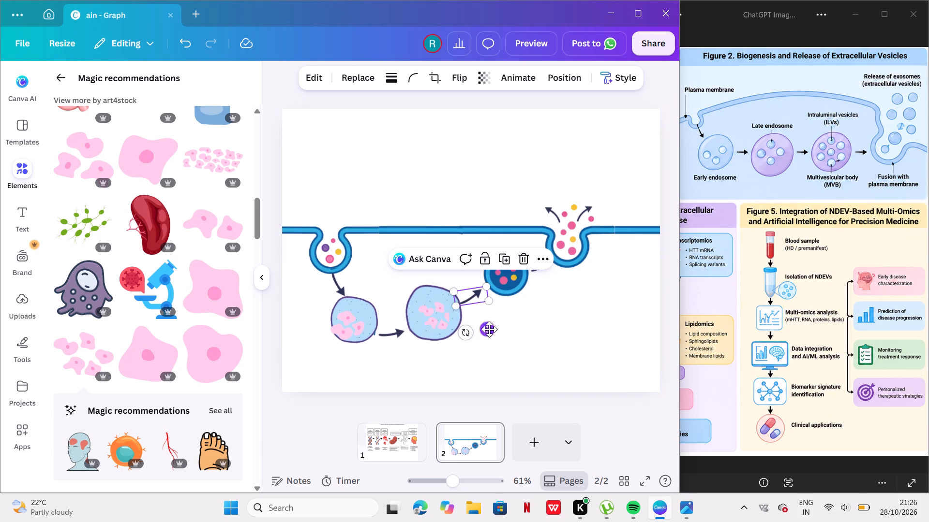
left_click_drag(489, 329, 493, 329)
left_click(530, 335)
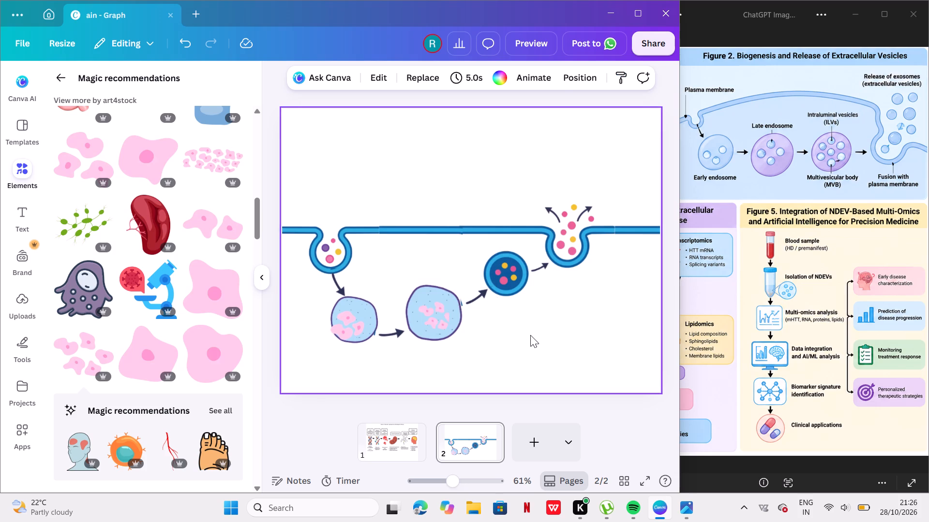
Recentre the pink cells inside the first light blue endosome.
left_click_drag(347, 322, 350, 319)
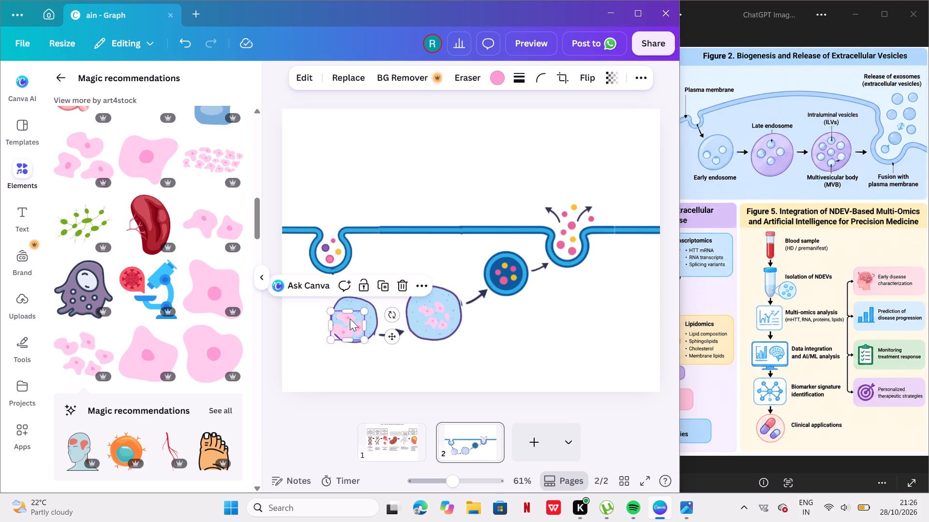
left_click_drag(350, 319, 354, 316)
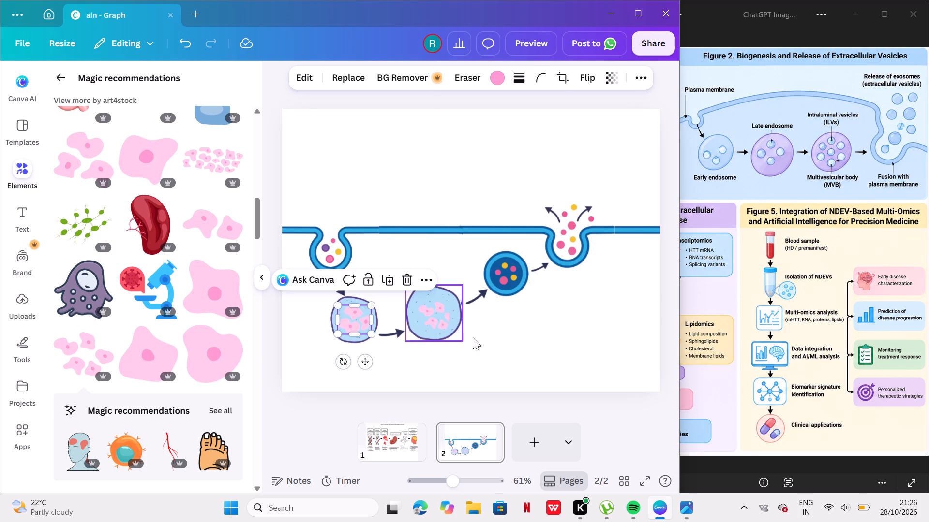
left_click(484, 338)
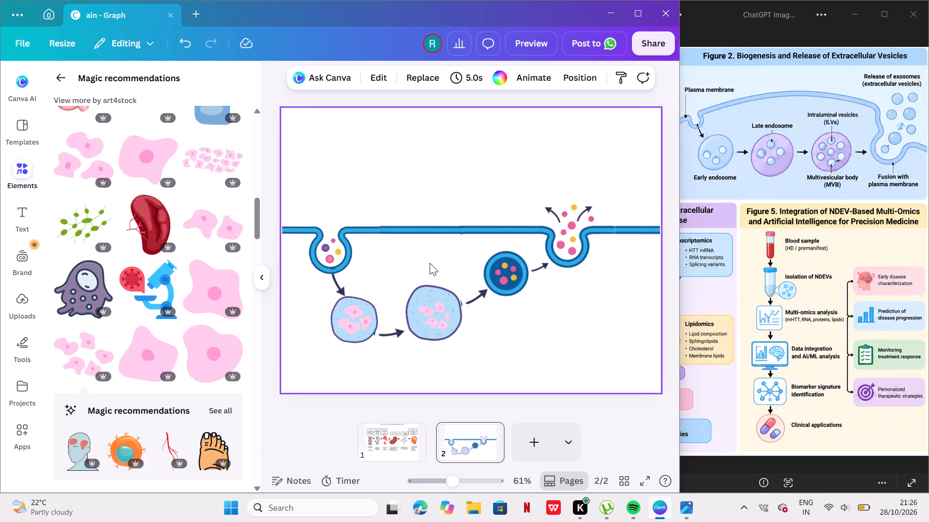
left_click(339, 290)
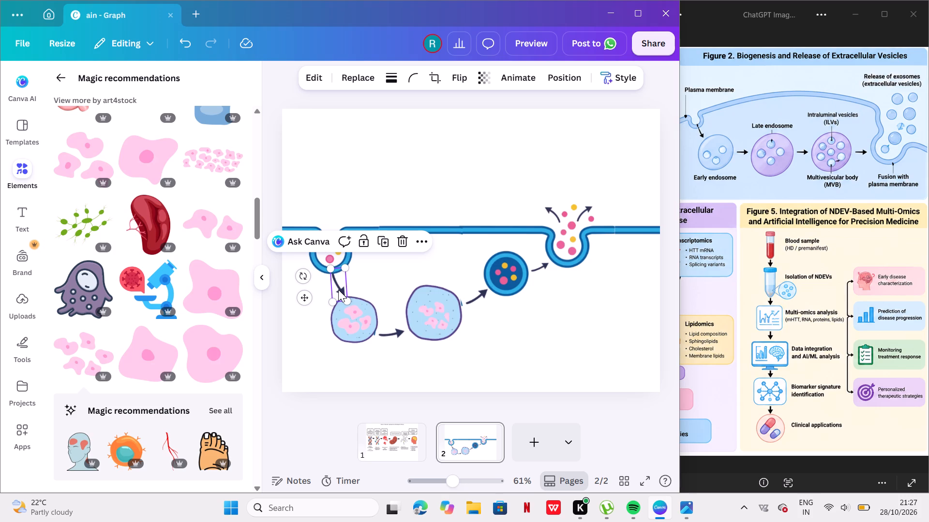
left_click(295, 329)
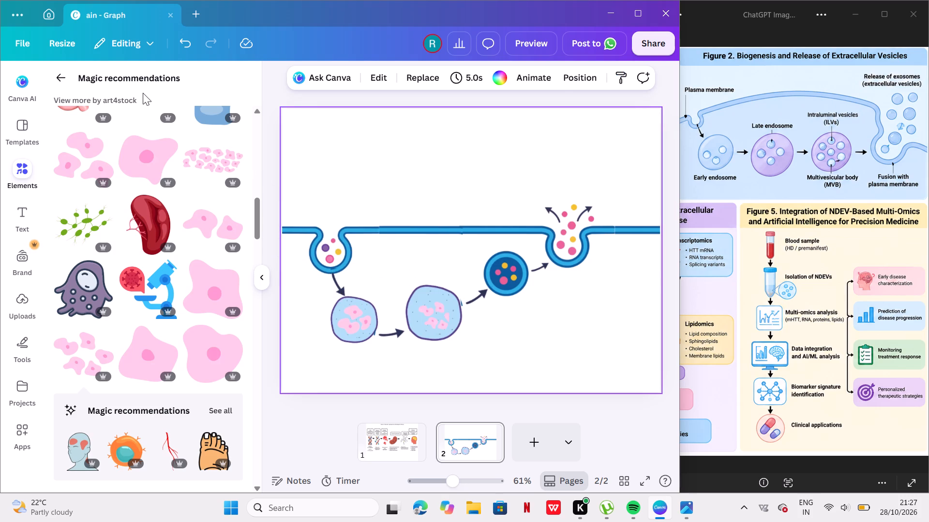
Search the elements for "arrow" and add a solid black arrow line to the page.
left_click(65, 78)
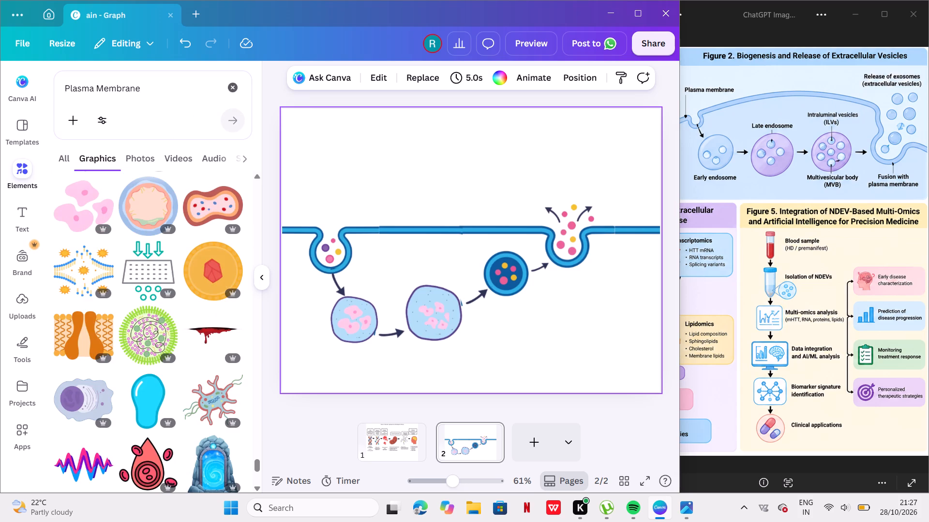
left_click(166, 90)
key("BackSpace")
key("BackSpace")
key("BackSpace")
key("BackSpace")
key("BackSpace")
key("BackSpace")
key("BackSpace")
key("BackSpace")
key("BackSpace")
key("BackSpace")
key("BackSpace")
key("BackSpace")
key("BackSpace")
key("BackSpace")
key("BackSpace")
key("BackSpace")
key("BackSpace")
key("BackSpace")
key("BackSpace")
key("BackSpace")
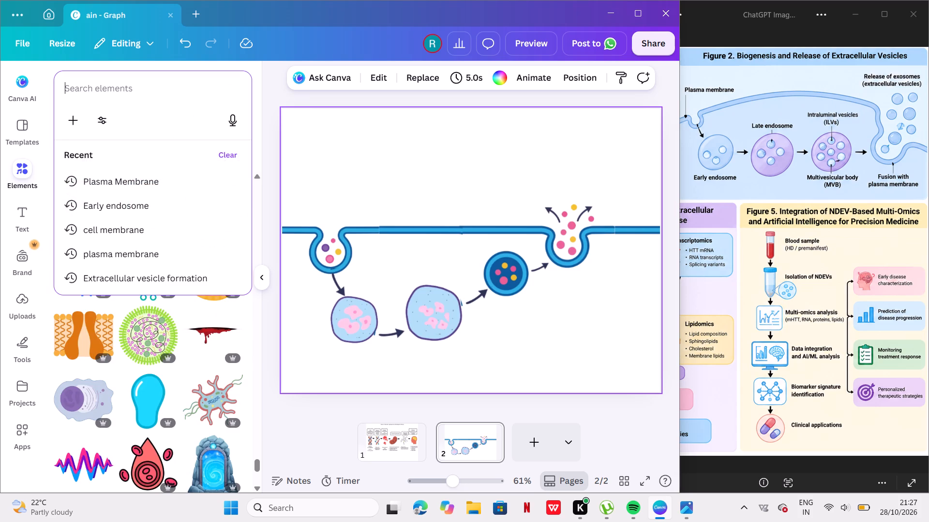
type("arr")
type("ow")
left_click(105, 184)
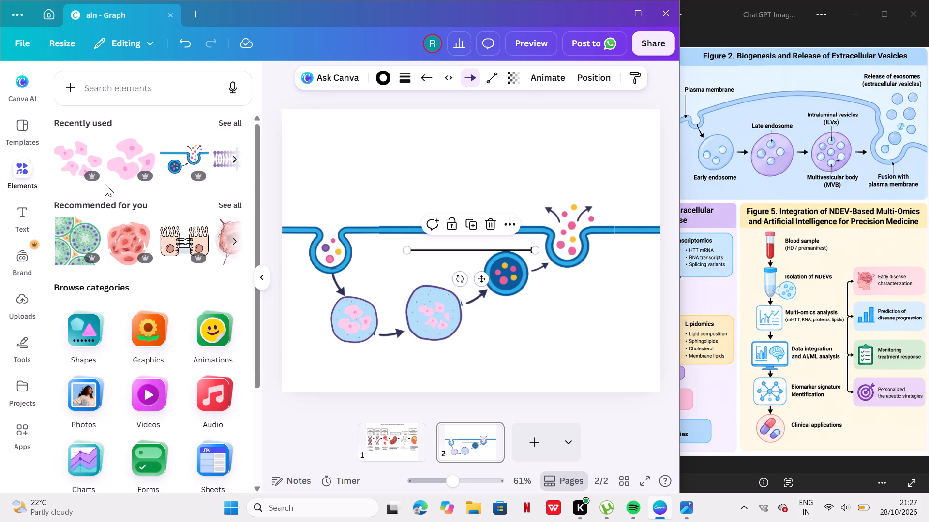
Add a dotted arrow from the line shapes and place it in the blank area above the membrane.
left_click(98, 317)
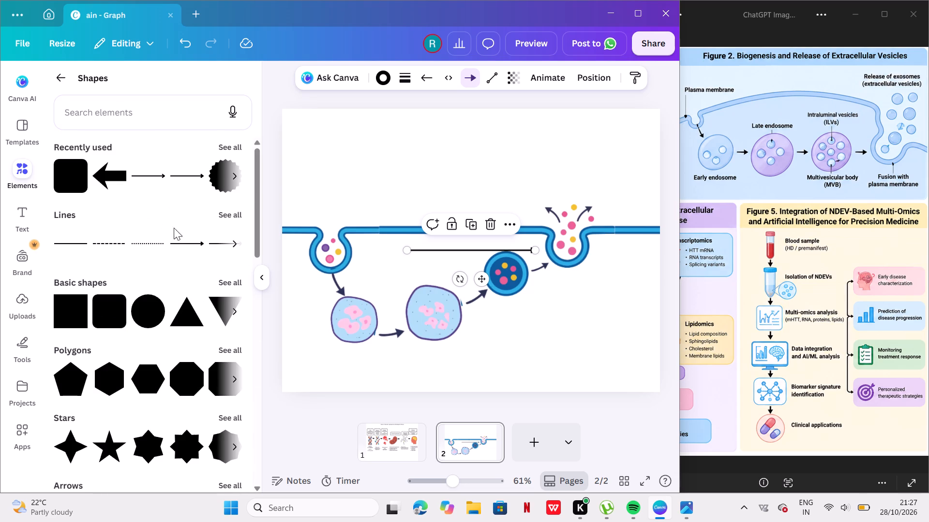
scroll(226, 217, "down", 4)
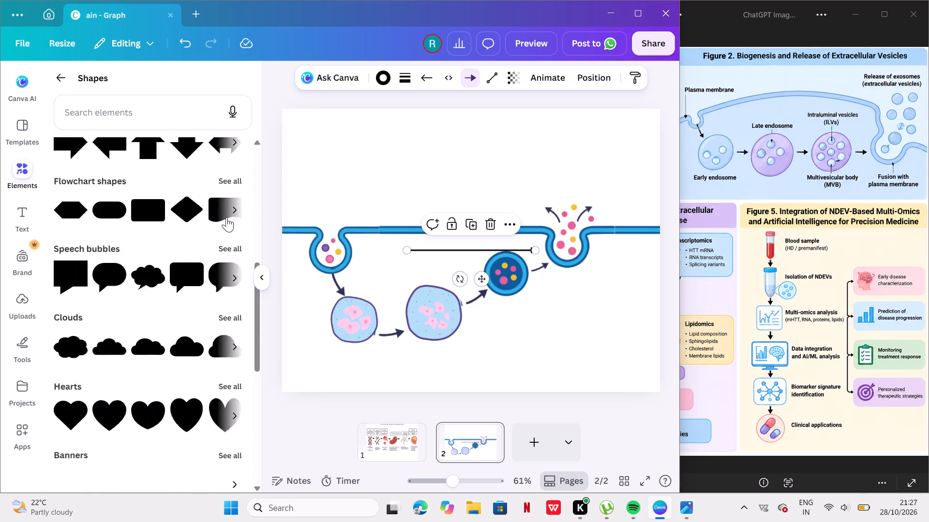
scroll(226, 217, "down", 5)
scroll(226, 217, "up", 4)
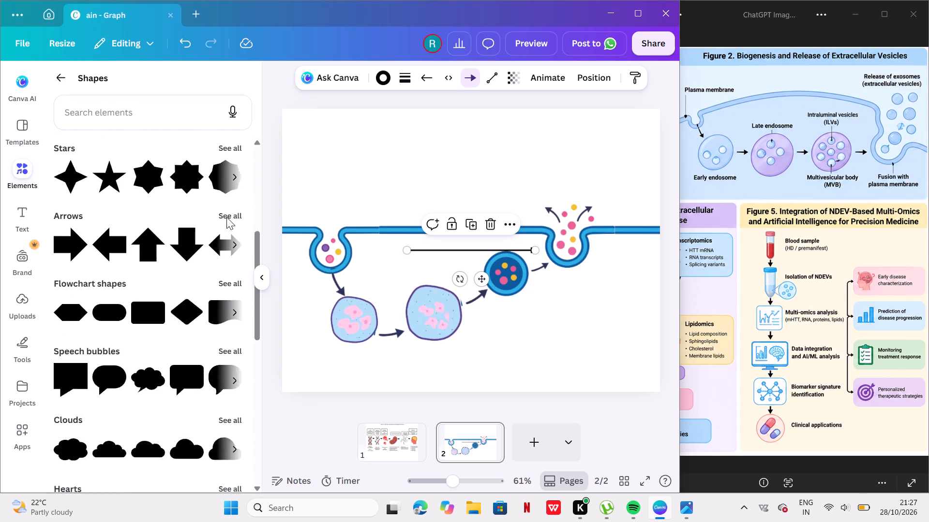
scroll(226, 217, "up", 4)
left_click(233, 220)
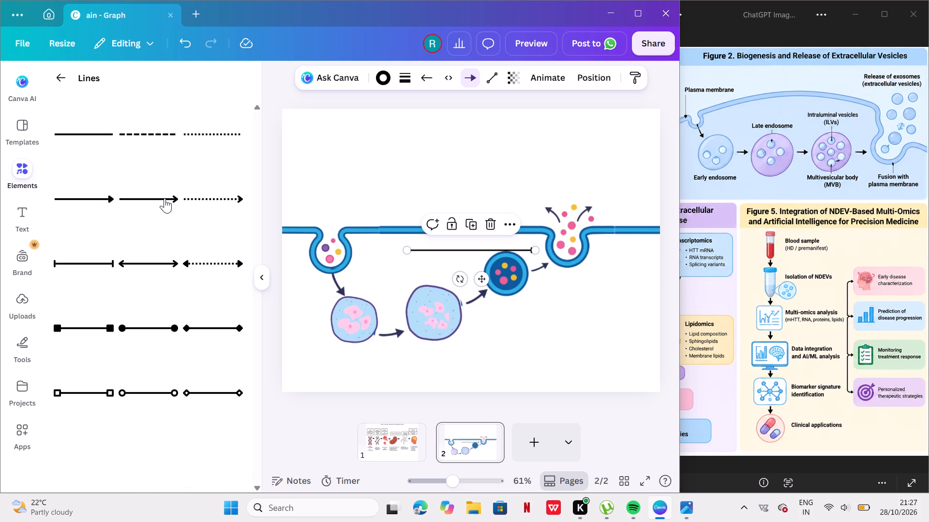
left_click(211, 197)
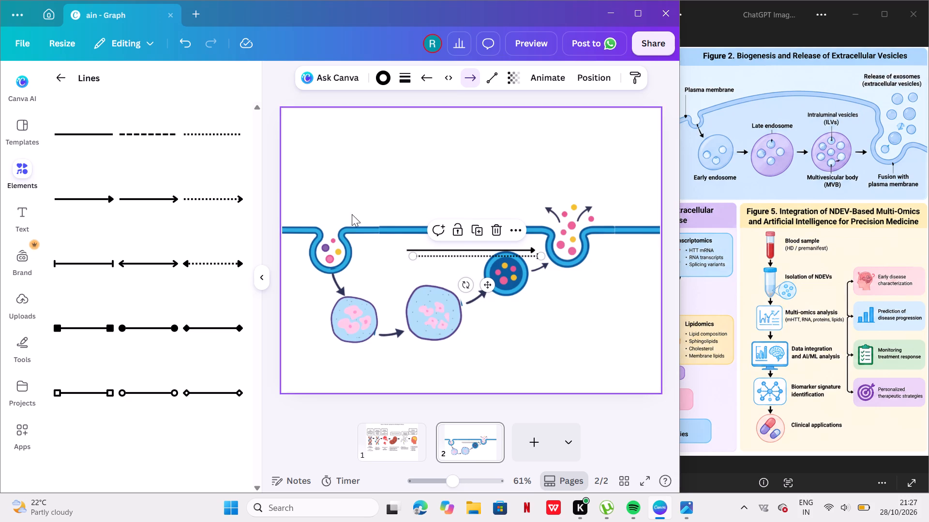
left_click_drag(444, 255, 370, 160)
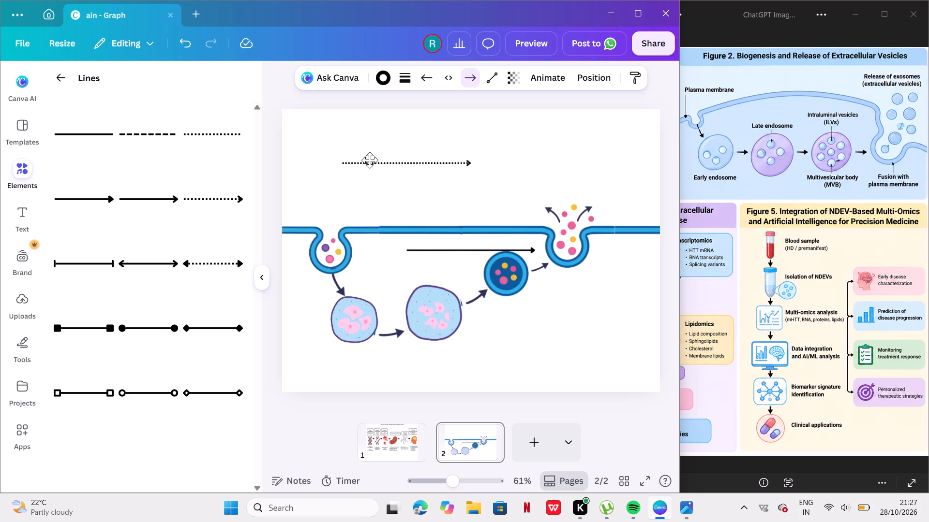
left_click_drag(370, 160, 357, 157)
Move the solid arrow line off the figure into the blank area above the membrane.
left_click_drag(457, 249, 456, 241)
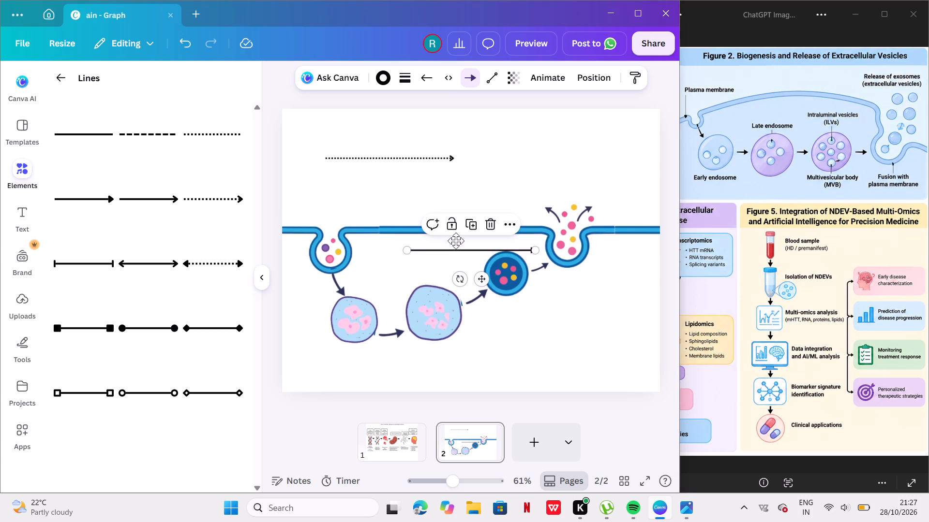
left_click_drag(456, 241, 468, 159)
Rotate the dotted arrow to point straight down and shorten it to a length of about 129.
left_click(385, 155)
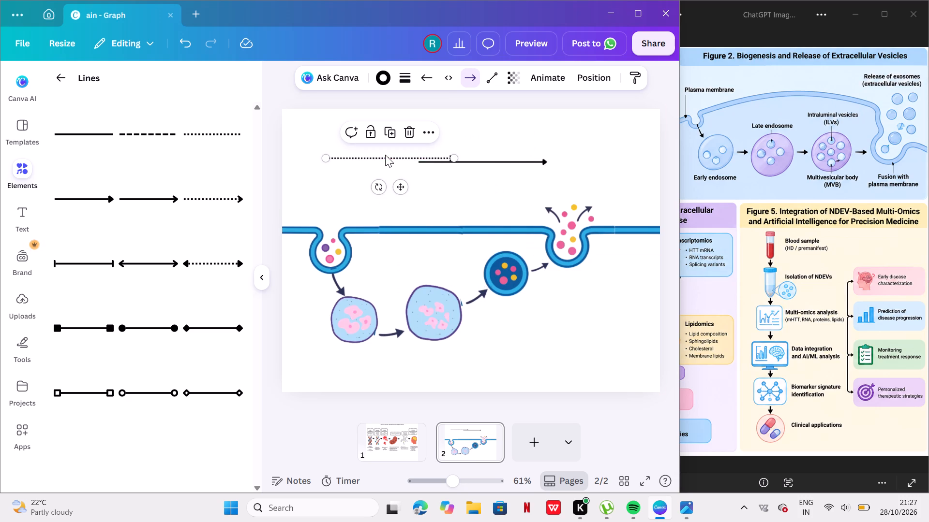
left_click_drag(376, 189, 285, 140)
left_click_drag(391, 98, 395, 126)
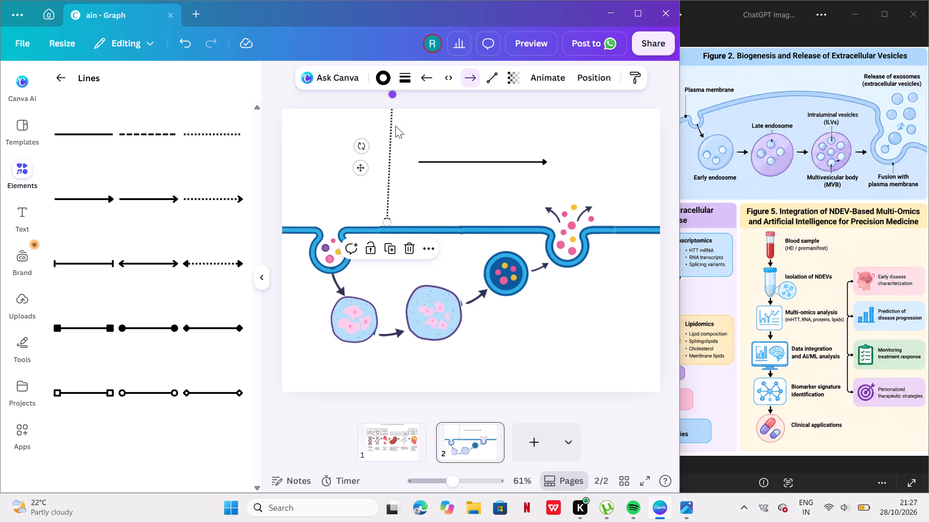
left_click_drag(395, 126, 390, 181)
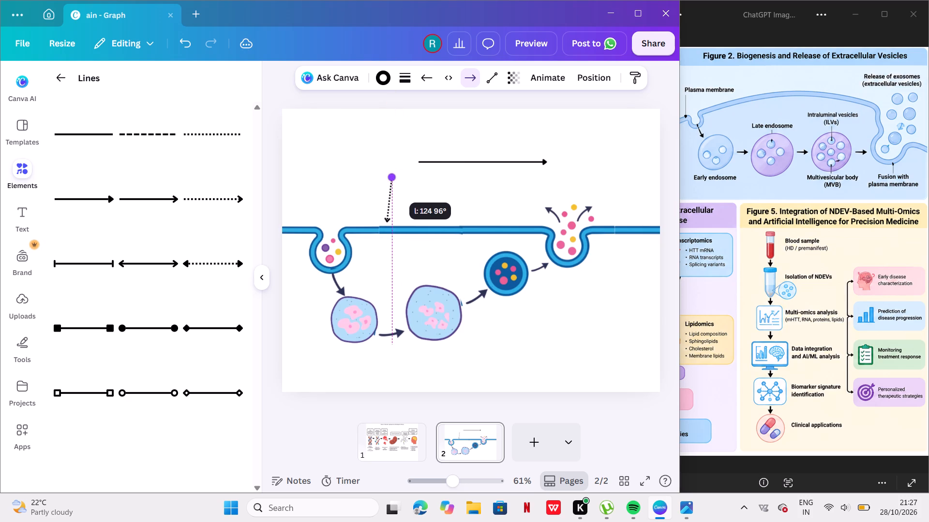
left_click_drag(390, 181, 385, 179)
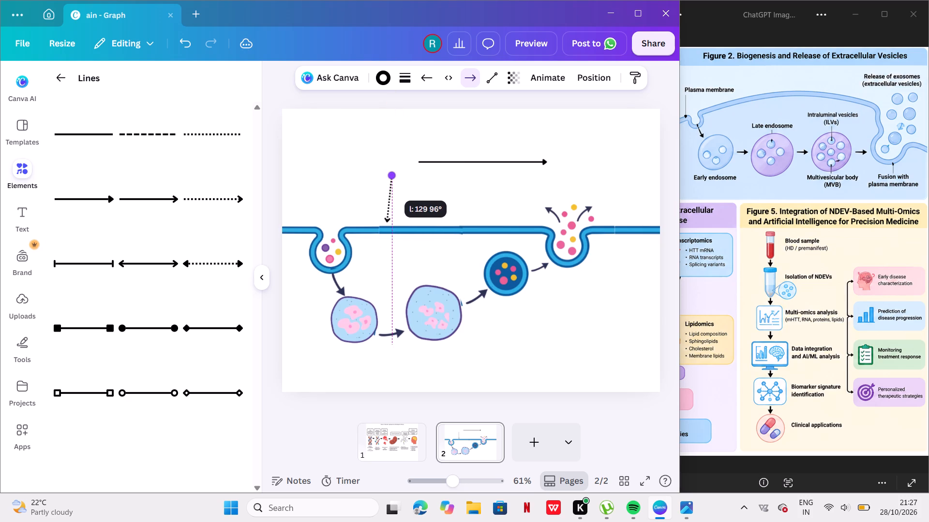
left_click_drag(385, 179, 384, 179)
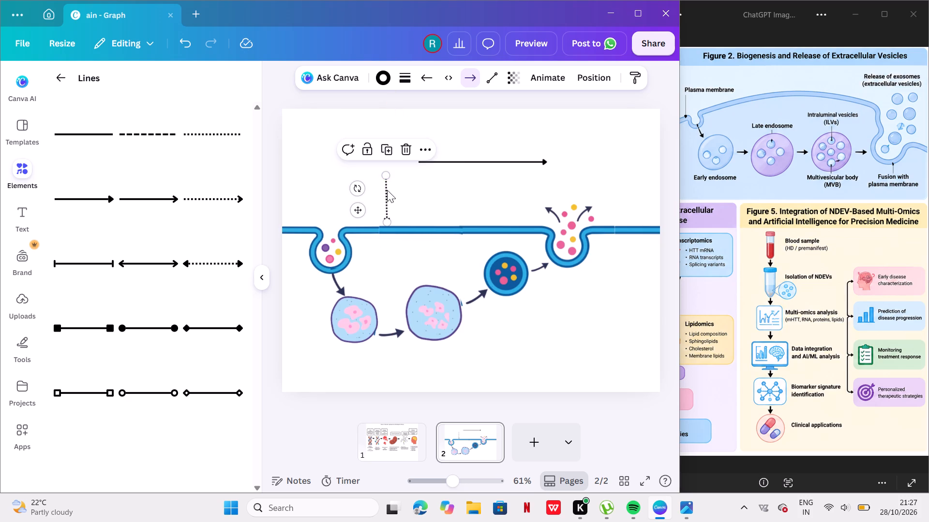
Position the dotted arrow above the membrane's left end, with its tip touching the membrane just before the first pocket.
left_click_drag(387, 190, 319, 185)
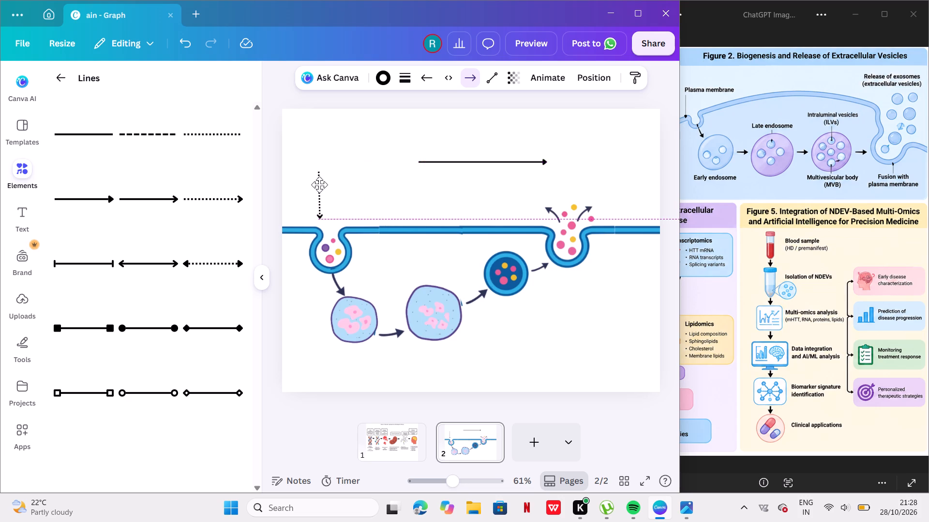
left_click_drag(319, 185, 308, 188)
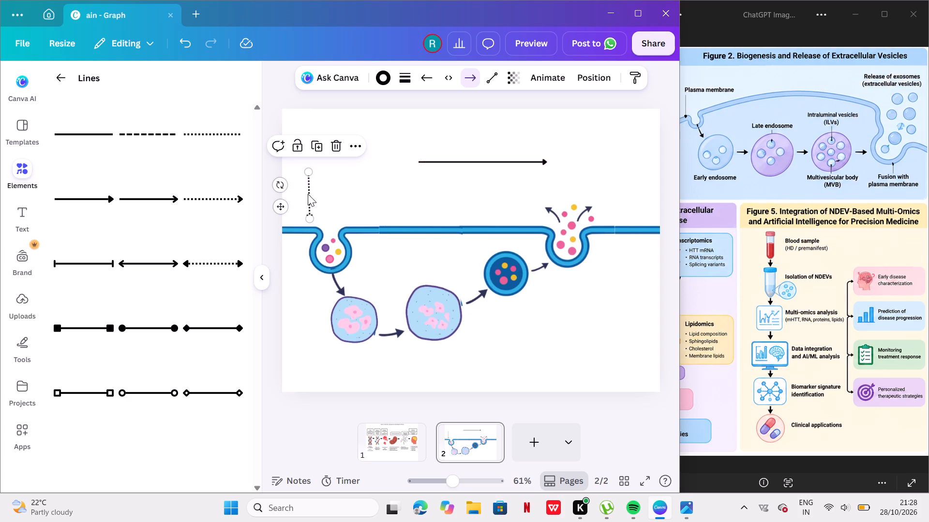
left_click_drag(308, 194, 302, 200)
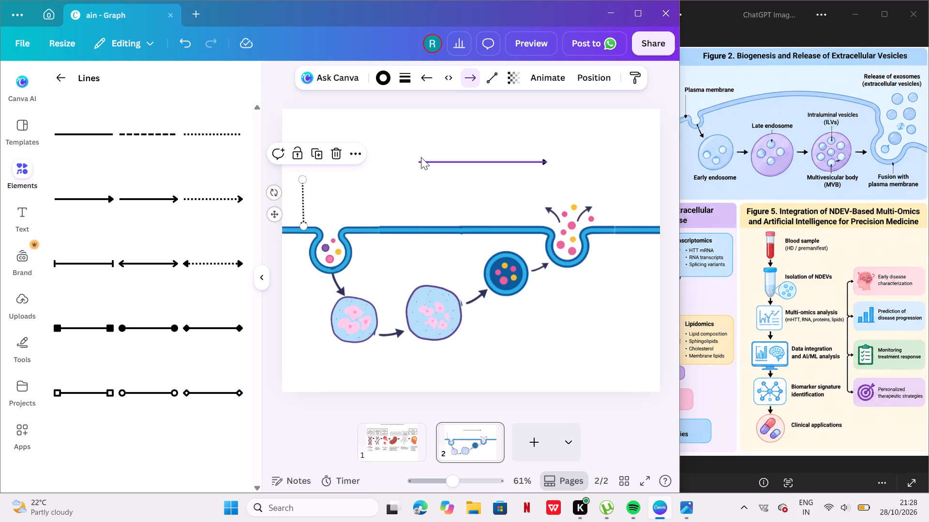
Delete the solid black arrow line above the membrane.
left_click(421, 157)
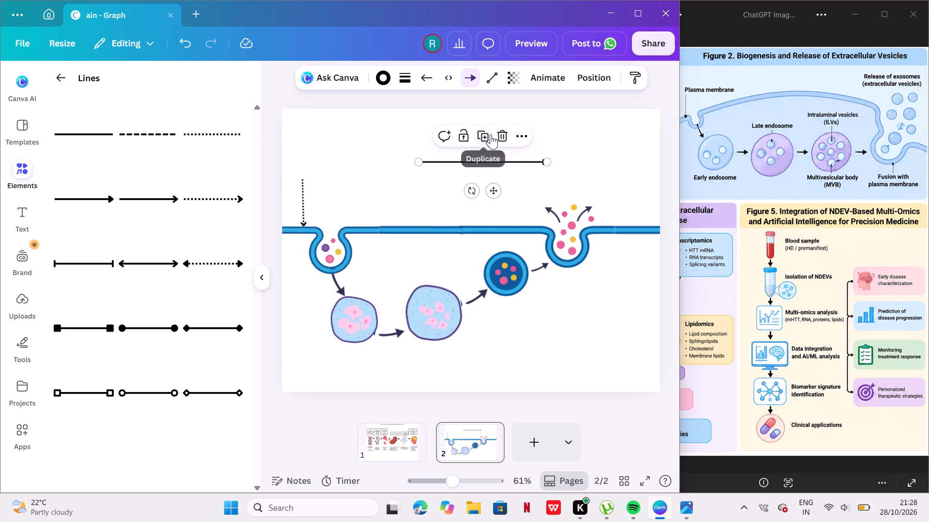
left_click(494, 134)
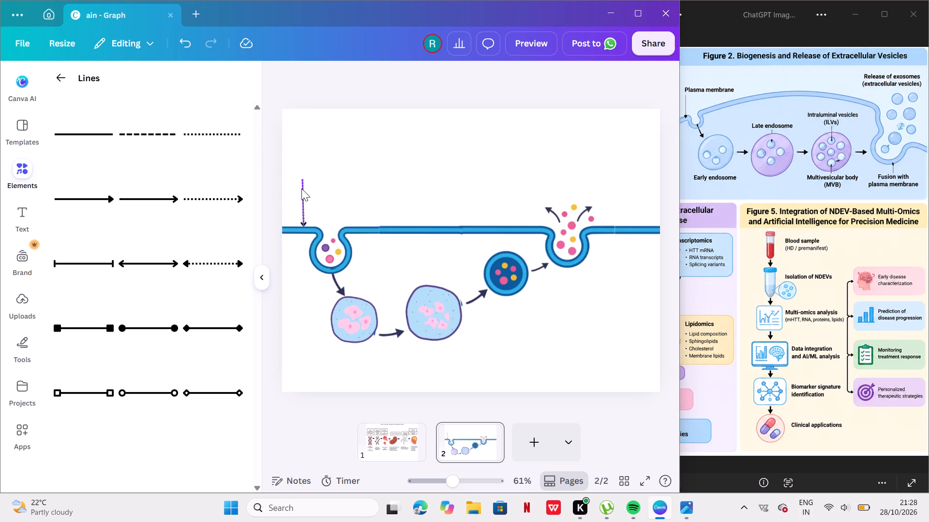
Straighten the dotted arrow over the membrane's left end so it stands exactly vertical.
left_click(301, 188)
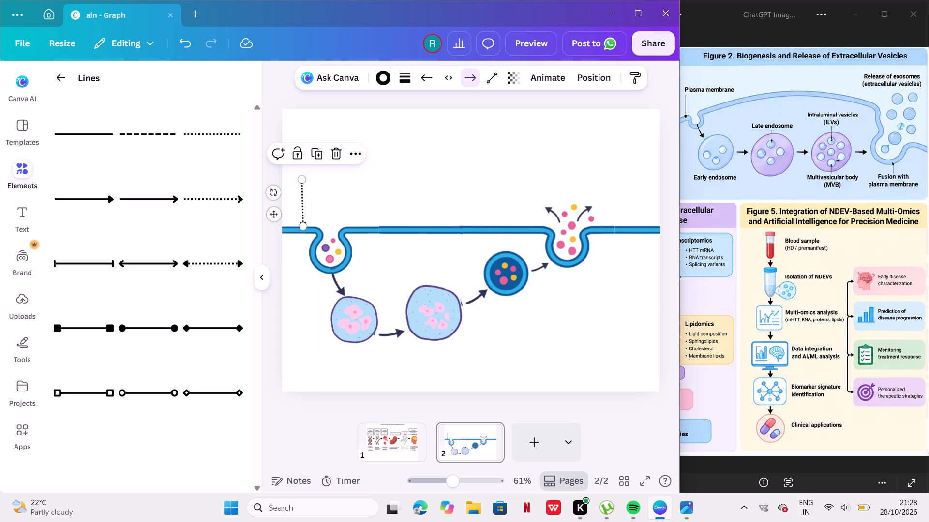
left_click(303, 181)
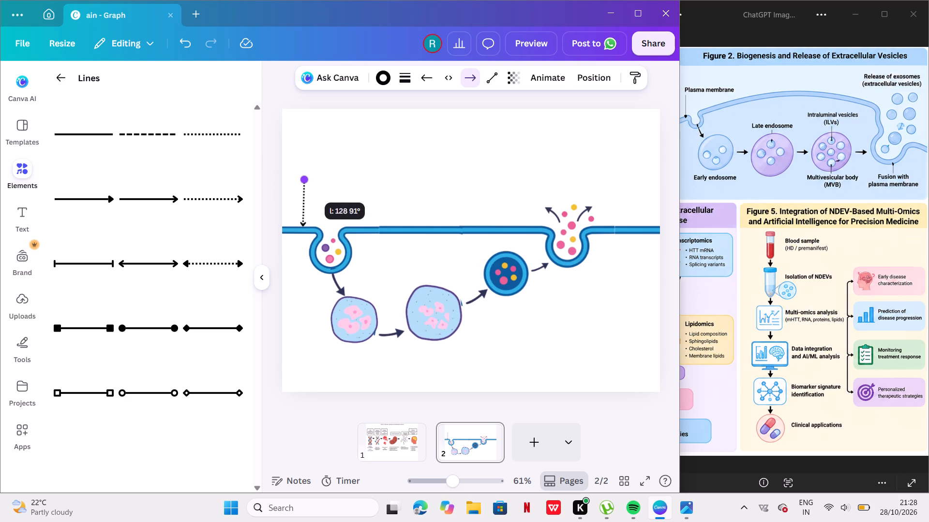
left_click(338, 172)
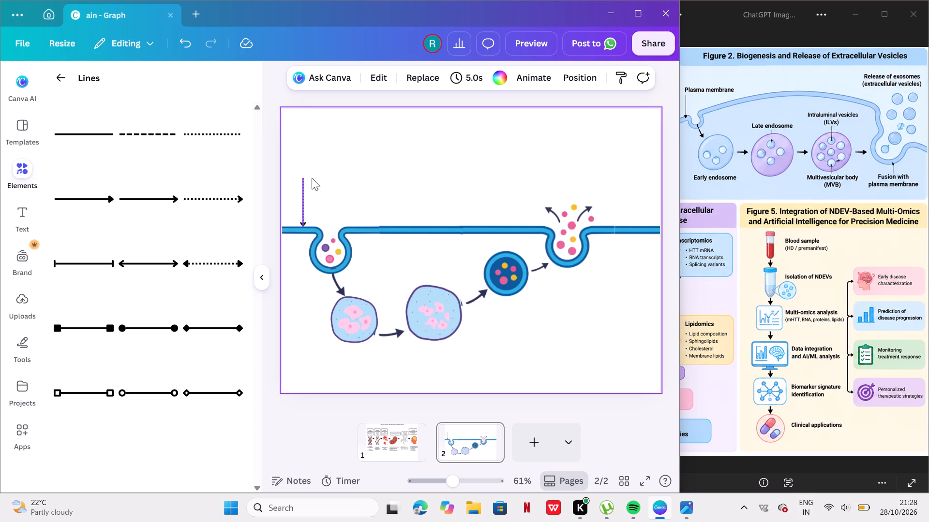
Add a body text box to the page.
left_click(29, 227)
left_click(93, 340)
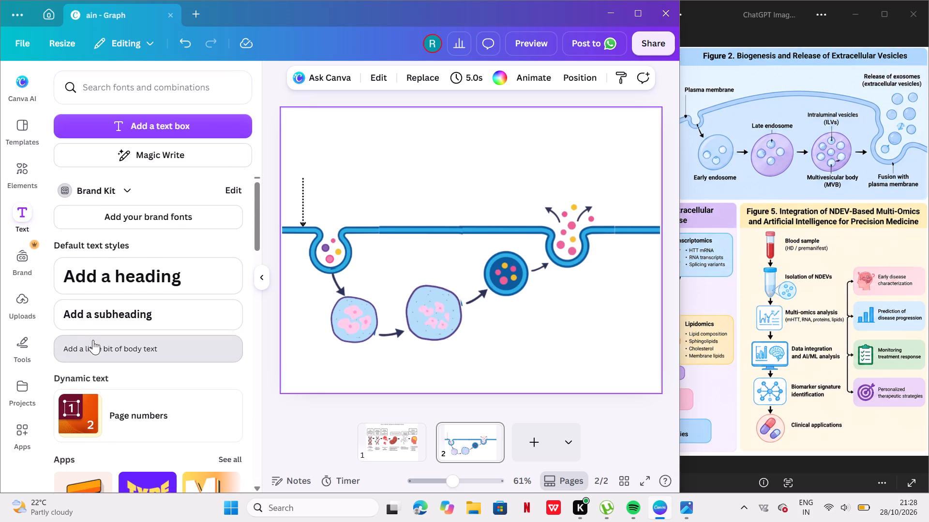
left_click(93, 340)
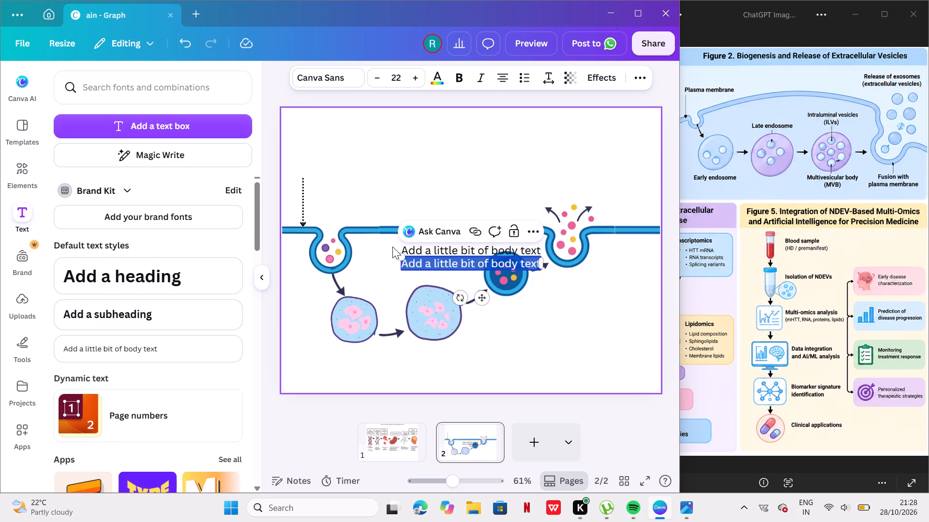
Separate the duplicate body text box from the one beneath the membrane and delete it.
left_click(513, 259)
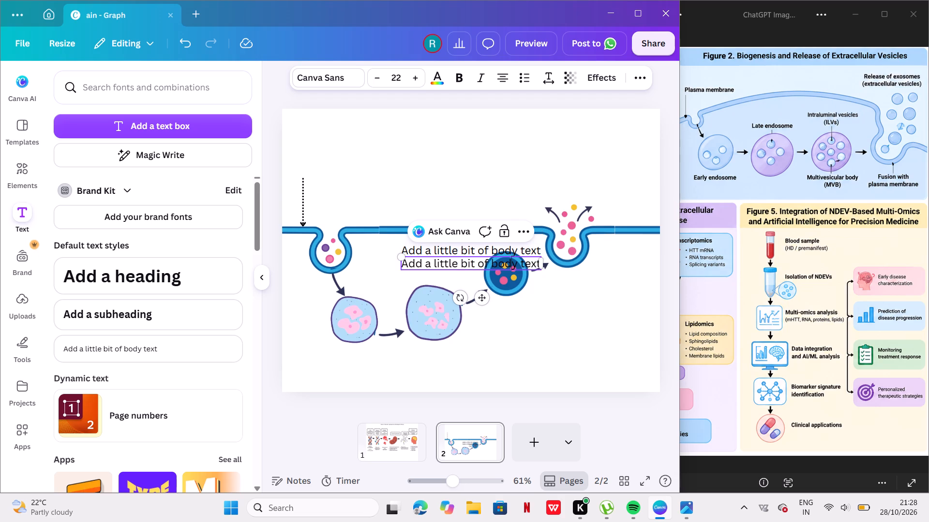
left_click(522, 261)
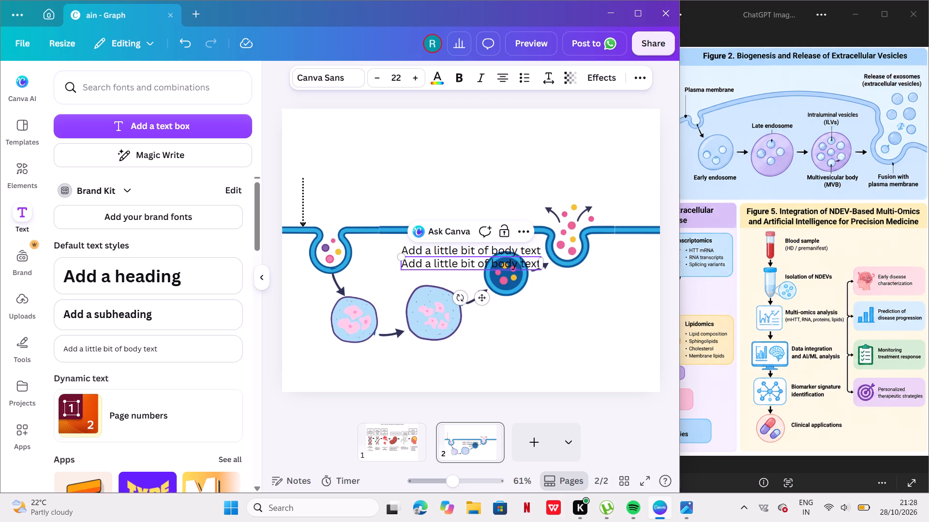
double_click(529, 261)
double_click(529, 261)
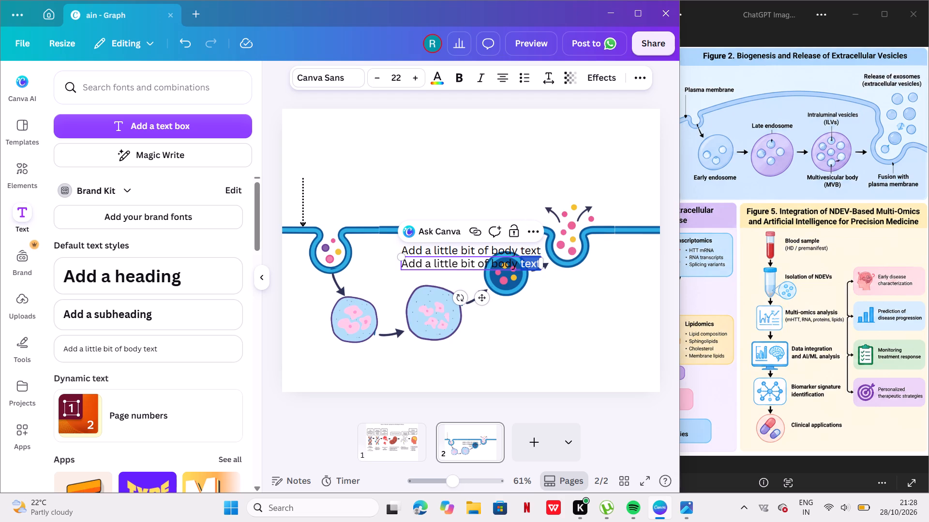
double_click(465, 268)
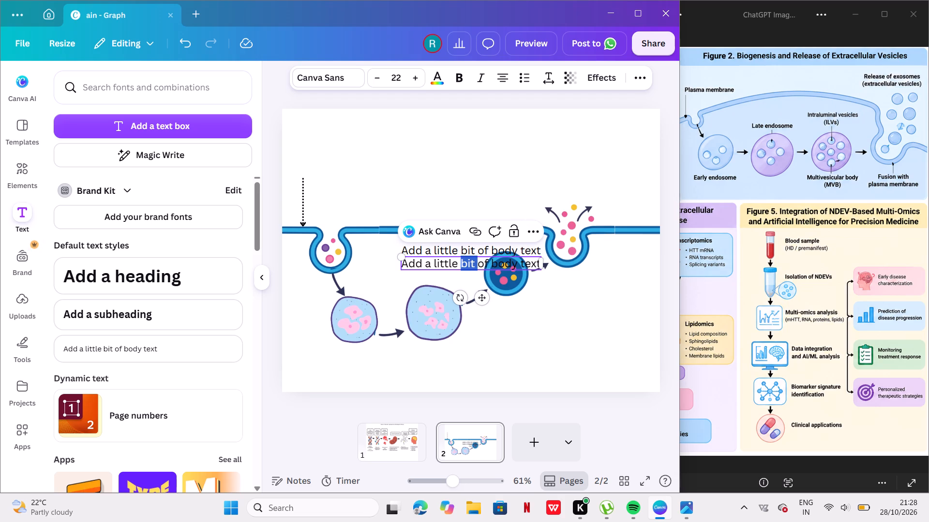
left_click_drag(483, 296, 477, 177)
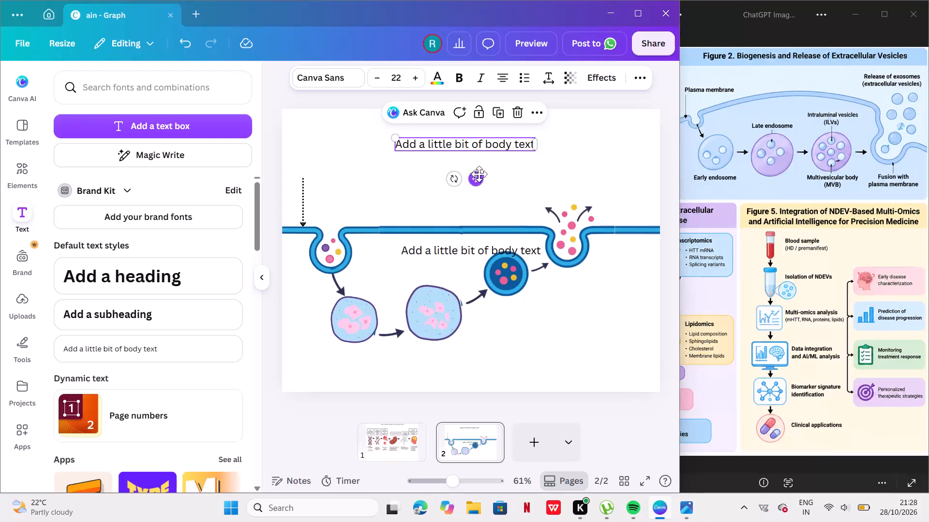
left_click(517, 112)
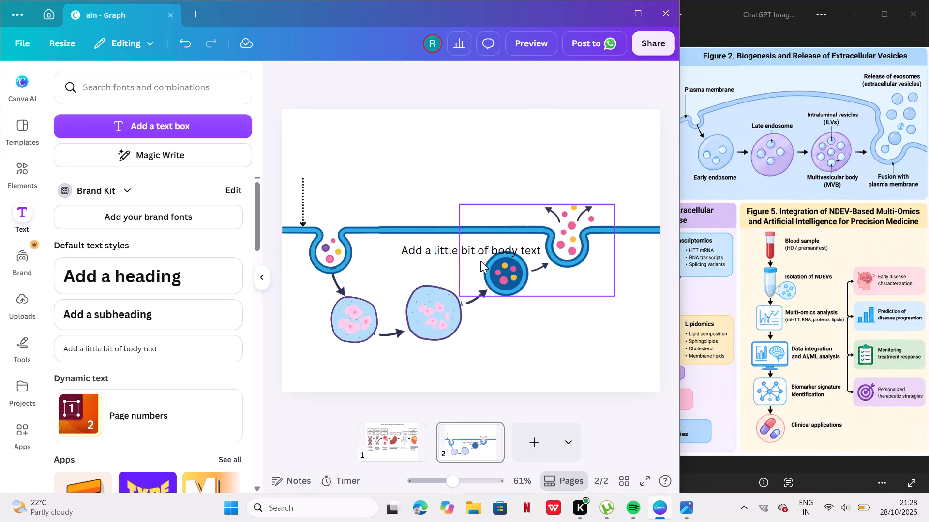
Move the remaining body text box into the blank area above the middle of the membrane.
left_click_drag(480, 247, 454, 168)
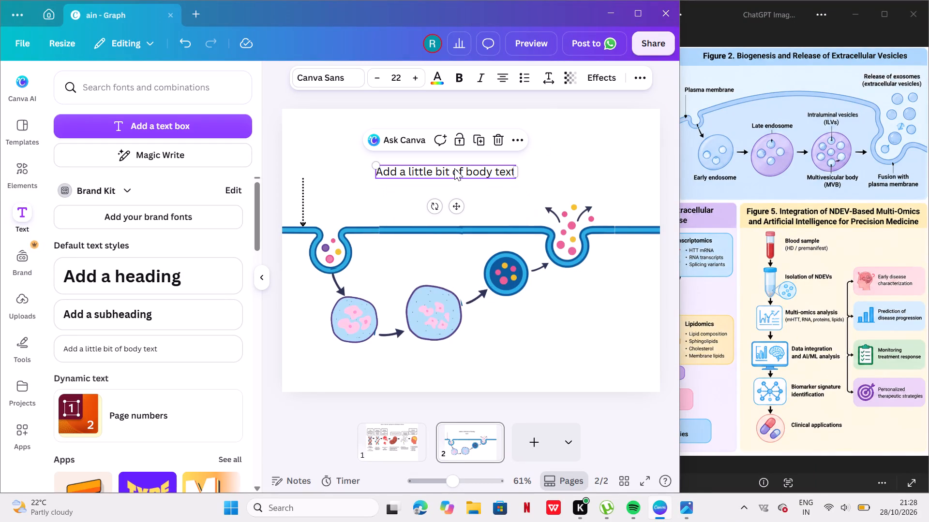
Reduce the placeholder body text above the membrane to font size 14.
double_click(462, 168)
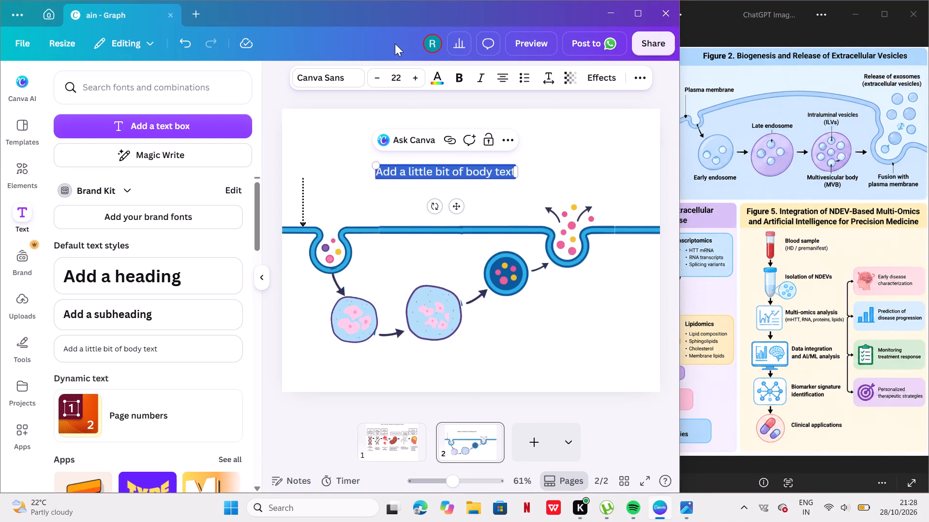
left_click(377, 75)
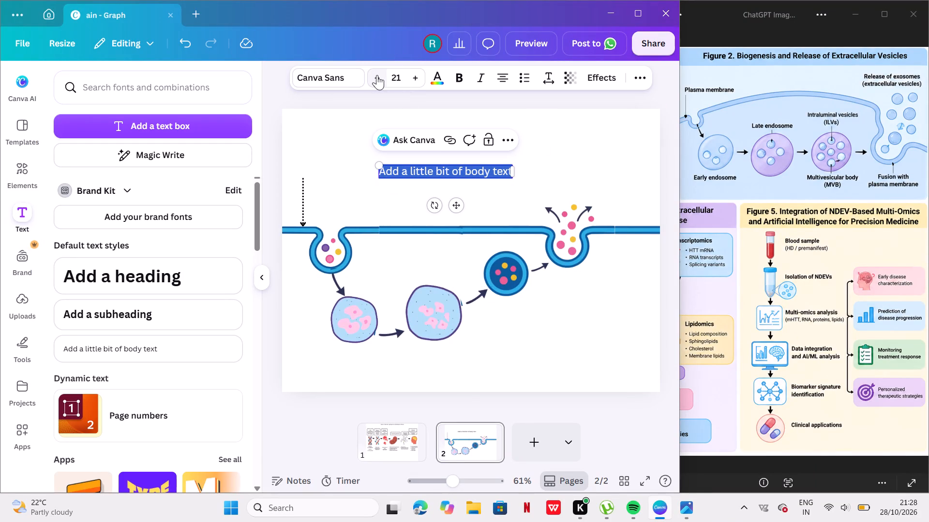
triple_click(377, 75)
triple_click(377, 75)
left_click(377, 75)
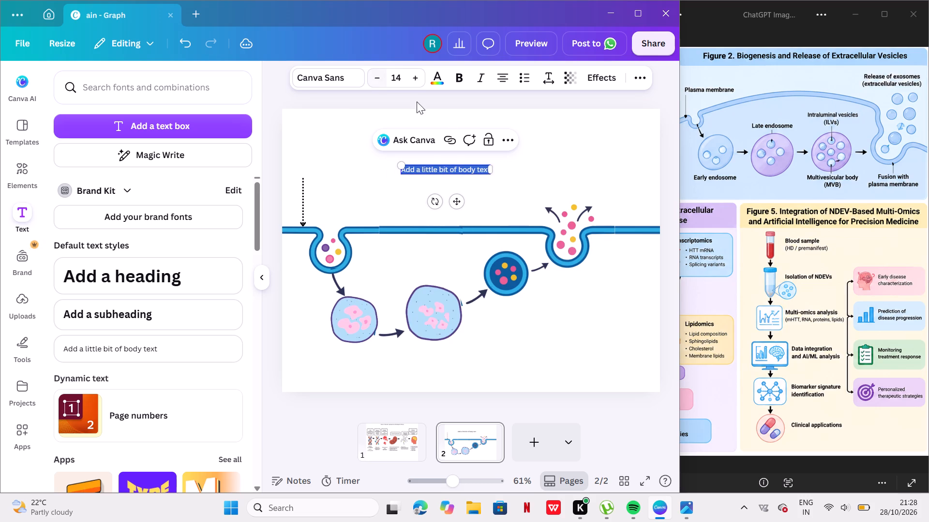
Replace the placeholder body text above the membrane with "Plasma membrne".
left_click(480, 169)
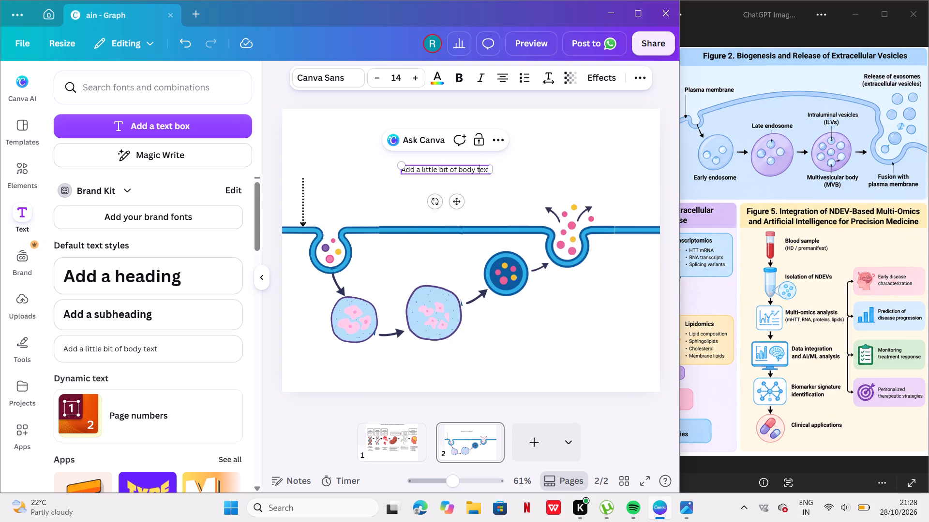
double_click(480, 169)
double_click(480, 169)
double_click(480, 169)
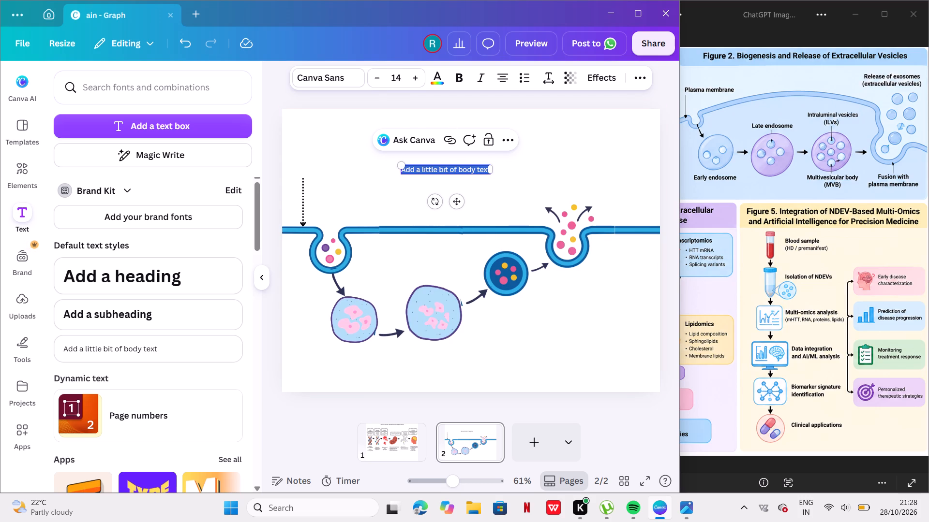
key("p")
key("l")
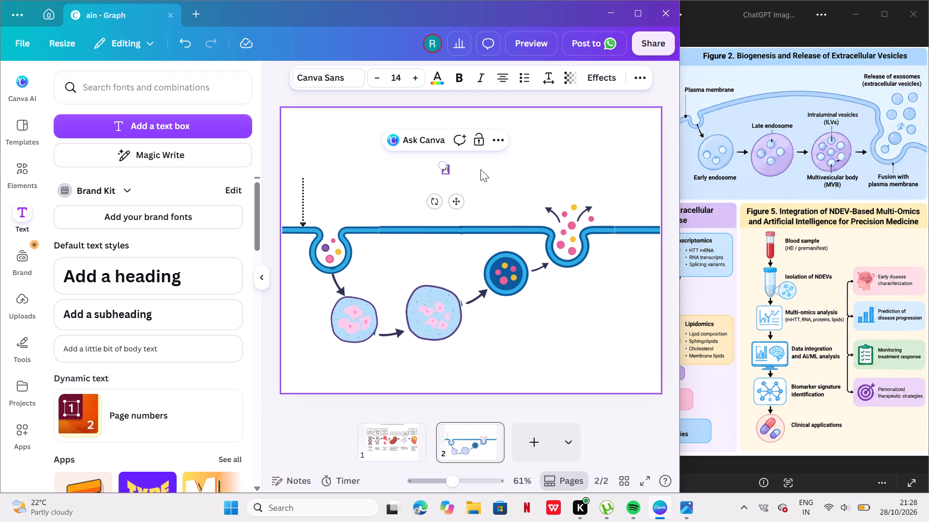
type("asma")
key("space")
type("mem")
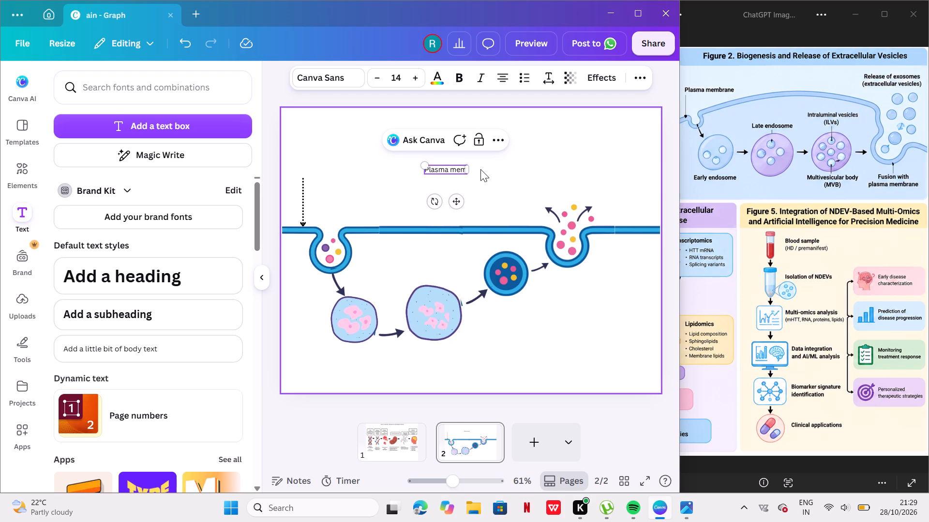
type("brne")
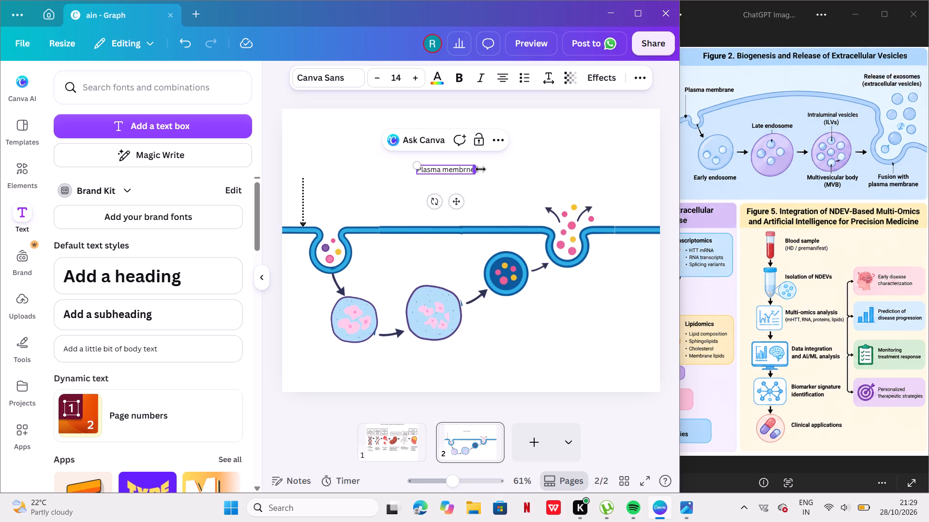
Set the "Plasma membrne" label's font size to 12.
left_click(396, 76)
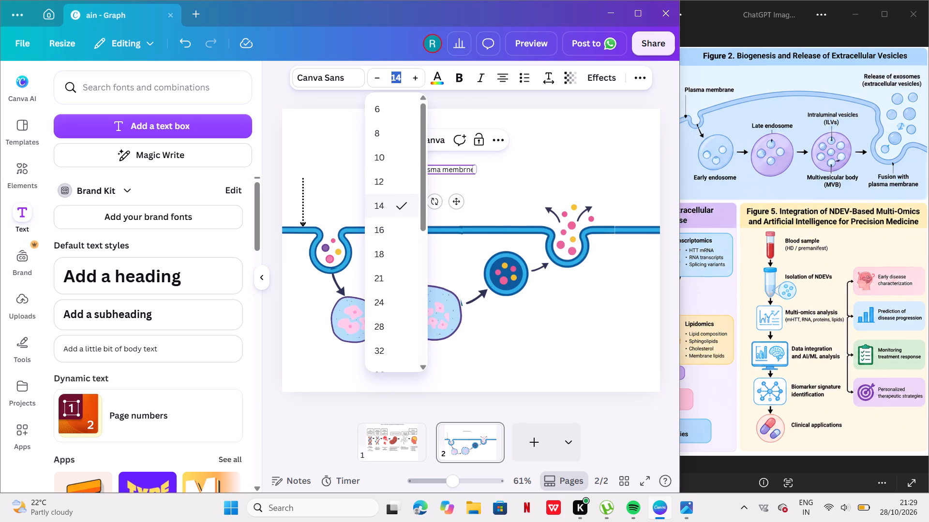
left_click(393, 173)
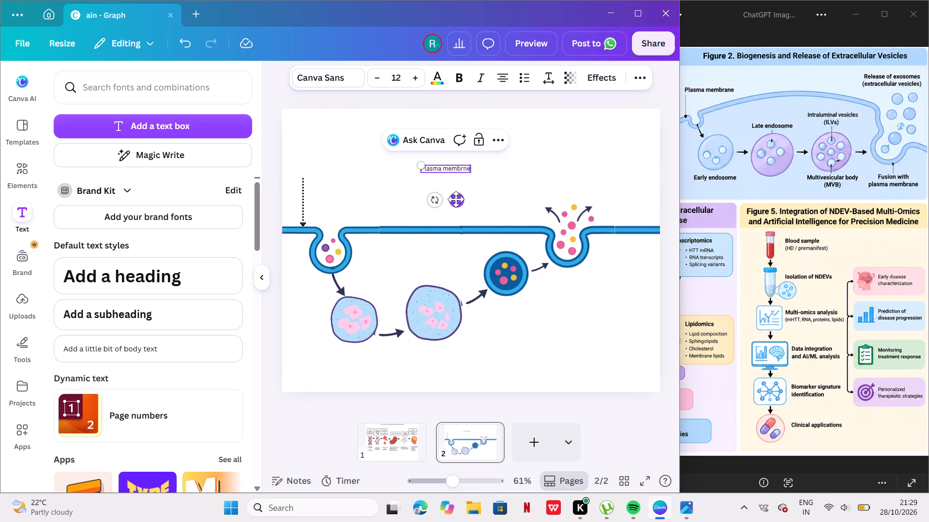
Move the "Plasma membrne" label to just above the dotted arrow at the membrane's left end.
left_click_drag(456, 199, 327, 195)
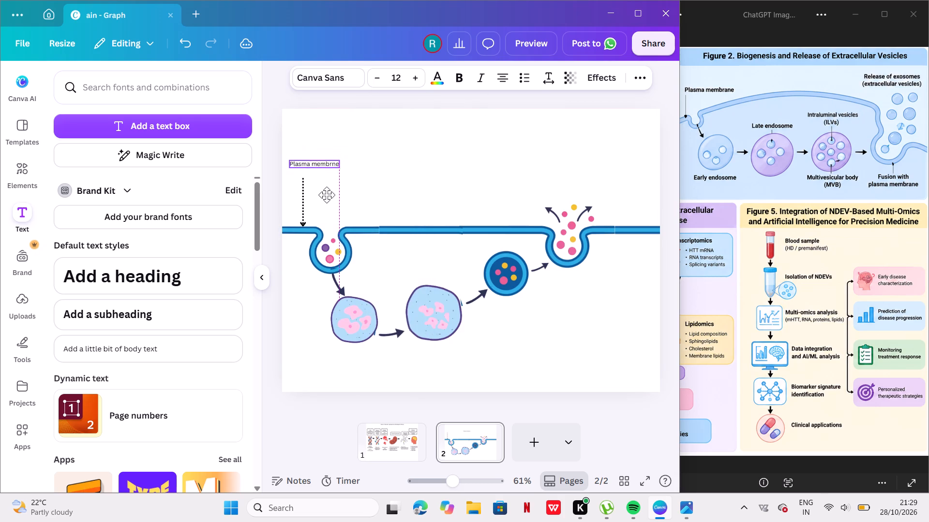
left_click_drag(327, 195, 328, 197)
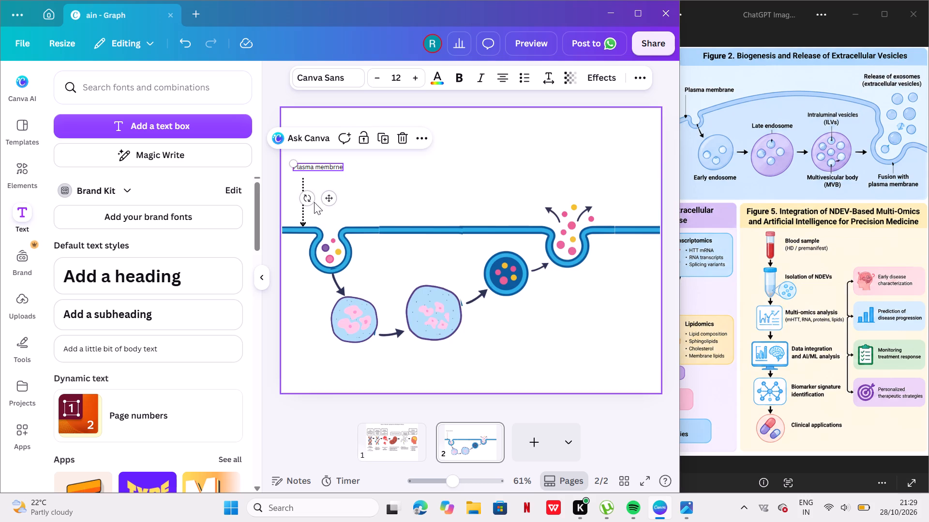
Make the "Plasma membrne" label bold.
left_click(454, 77)
Duplicate the "Plasma membrne" label and place the copy below the first, smaller endosome.
left_click(385, 146)
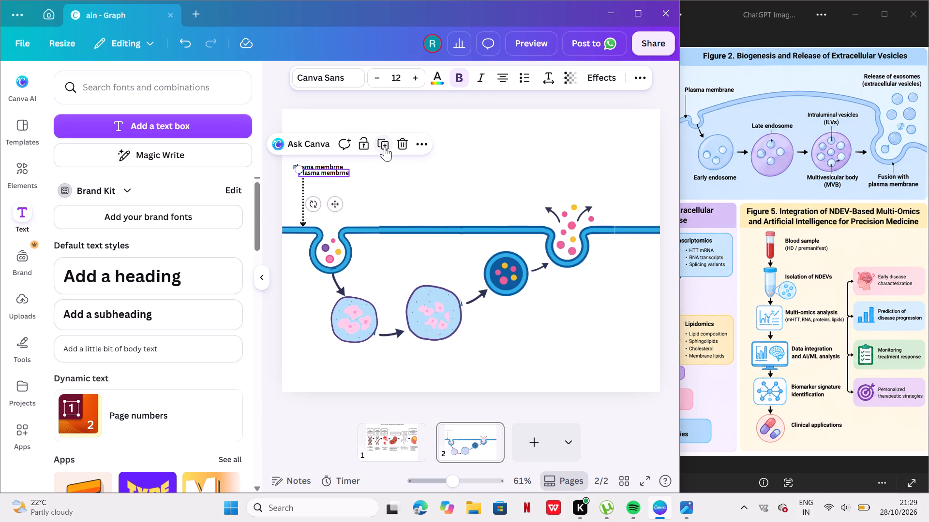
left_click_drag(337, 204, 357, 216)
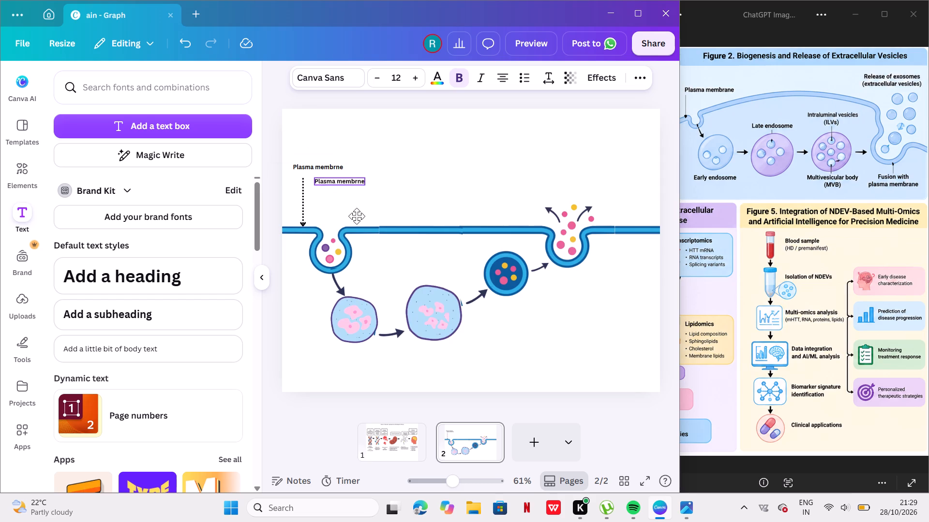
left_click_drag(357, 216, 352, 394)
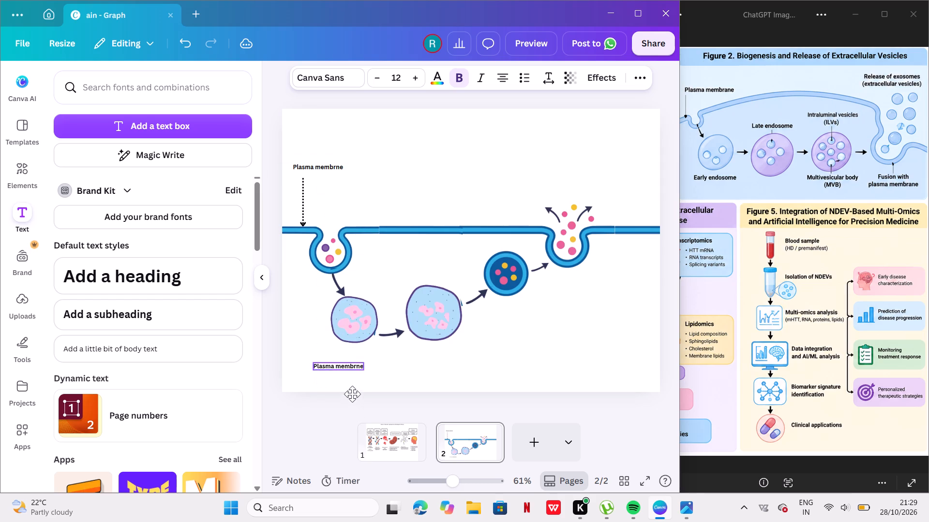
left_click_drag(352, 394, 358, 390)
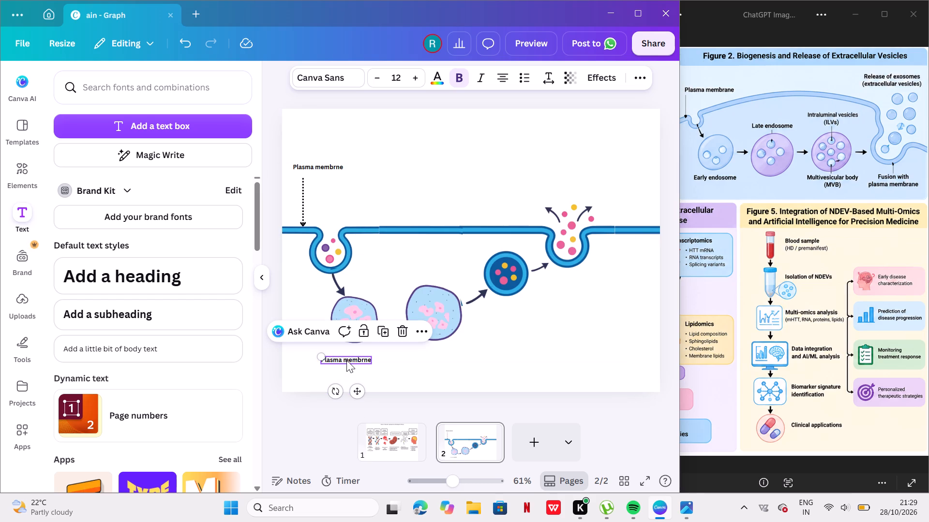
Change the copied label's text to "Early endosomes" and centre it beneath the first endosome.
triple_click(347, 356)
double_click(347, 356)
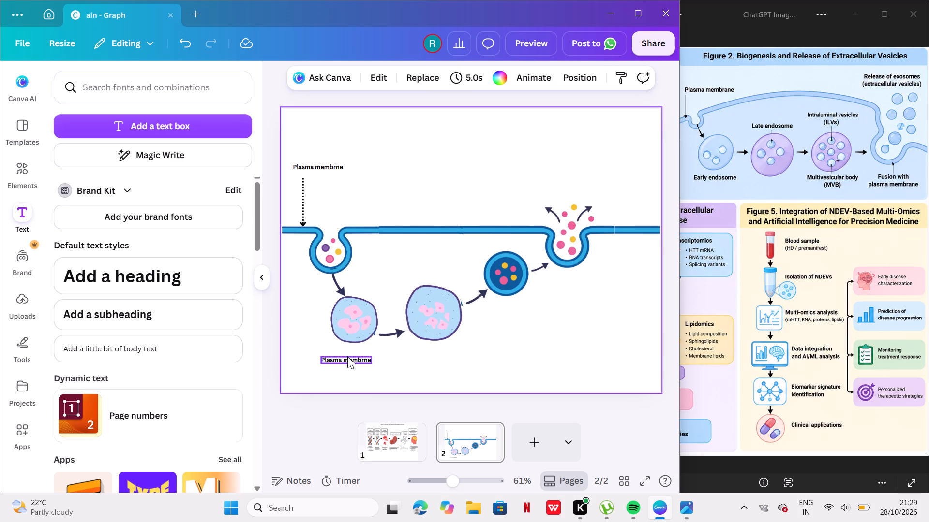
double_click(347, 356)
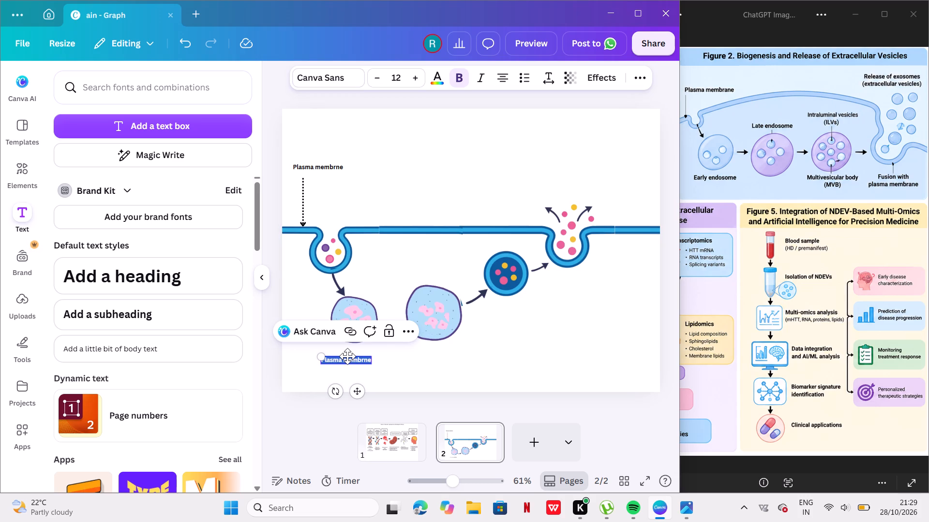
key("e")
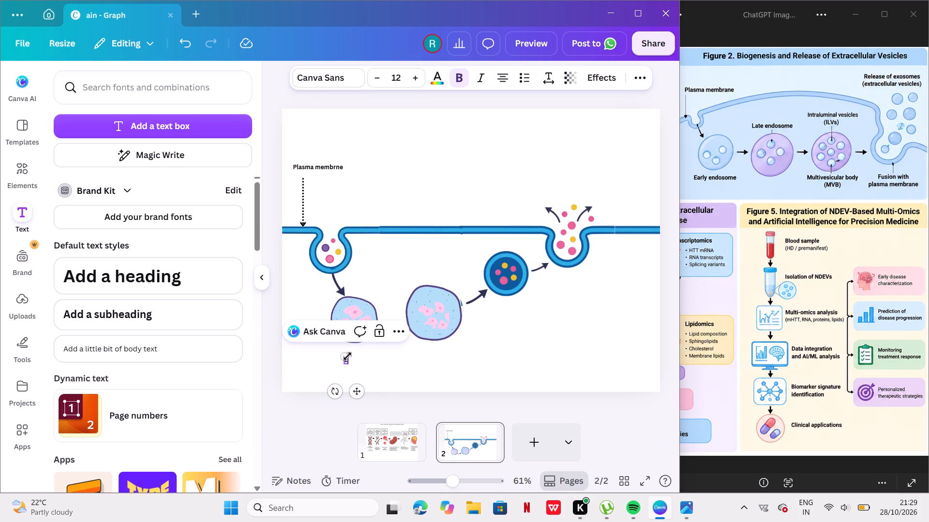
key("a")
type("rly")
key("space")
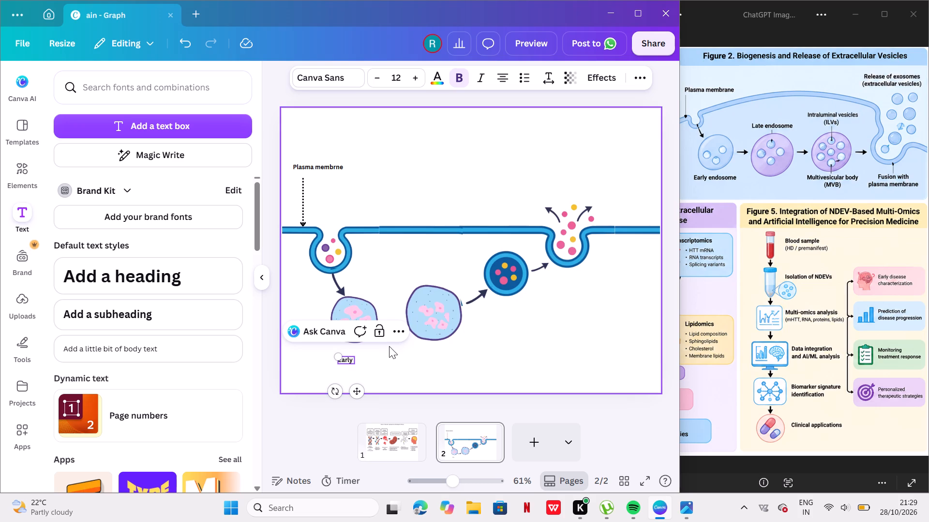
type("endo")
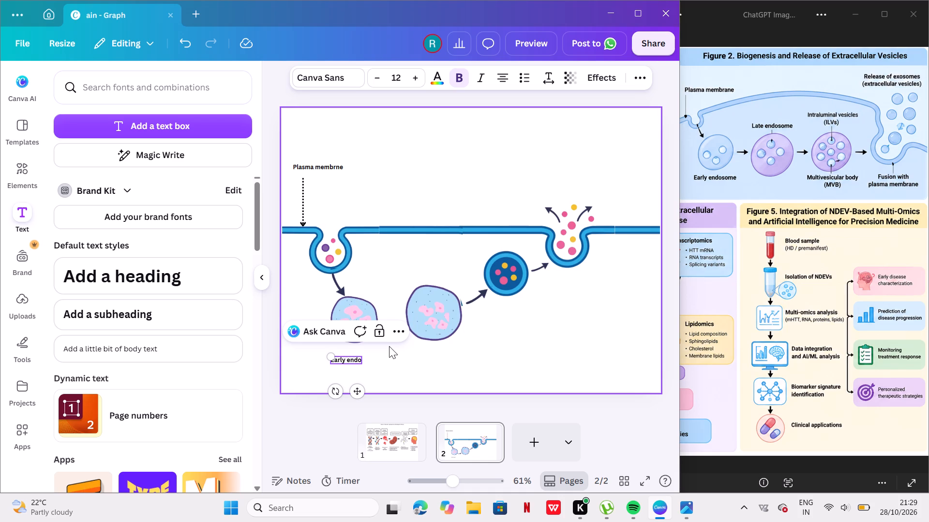
type("somes")
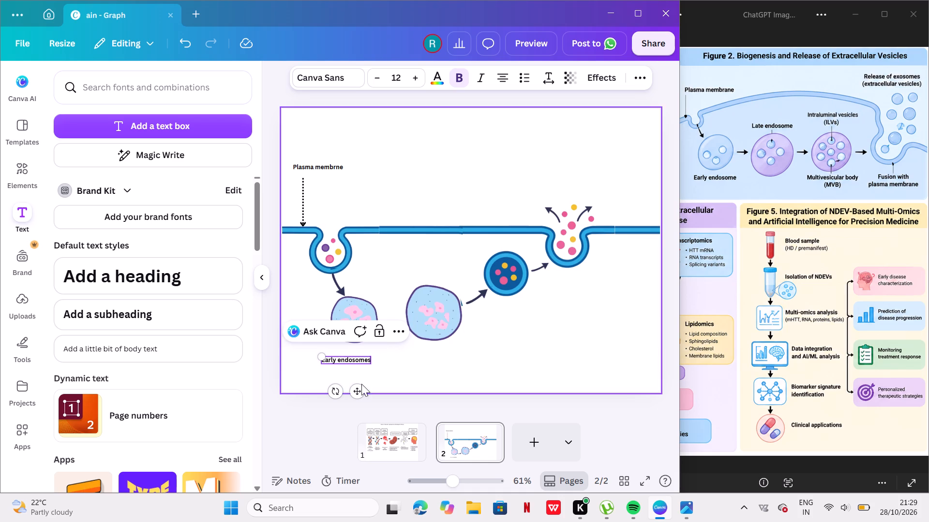
left_click_drag(359, 393, 370, 391)
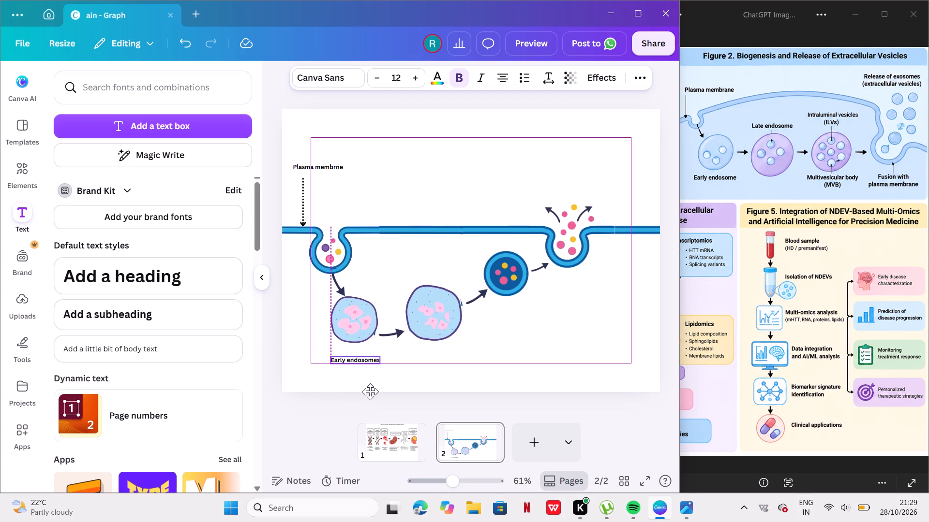
left_click_drag(370, 391, 370, 391)
Duplicate the "Early endosomes" label and place the copy just above the larger second endosome.
left_click(387, 334)
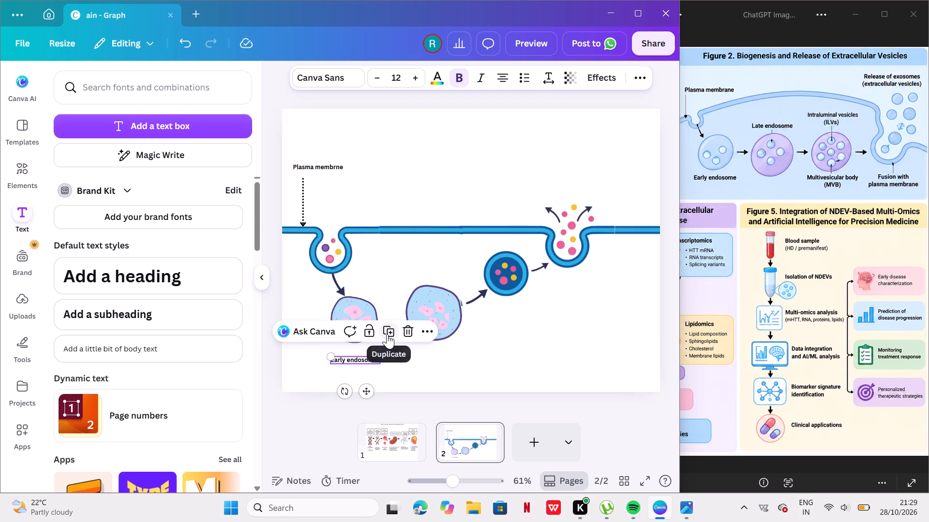
left_click_drag(375, 396, 434, 320)
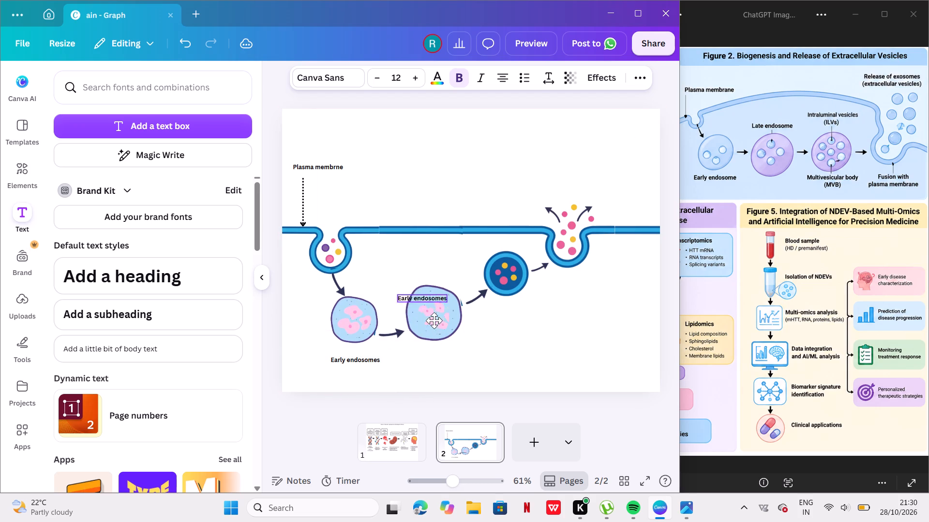
left_click_drag(434, 320, 439, 293)
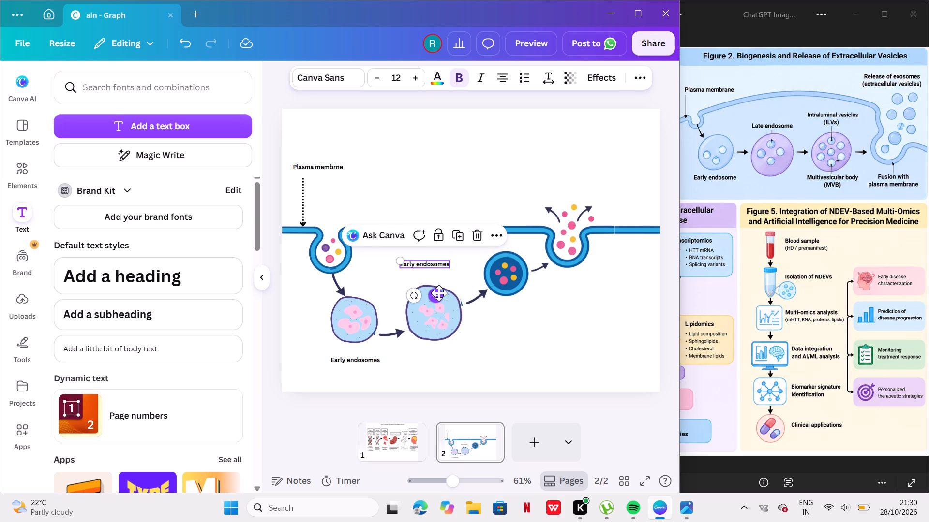
Change the label above the second endosome to read "Late endosomes".
double_click(418, 260)
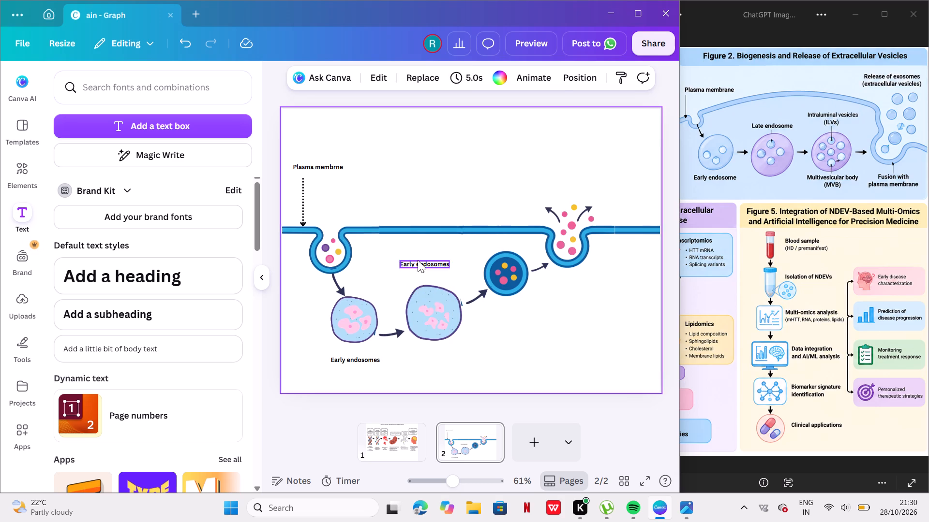
left_click(418, 260)
left_click(415, 262)
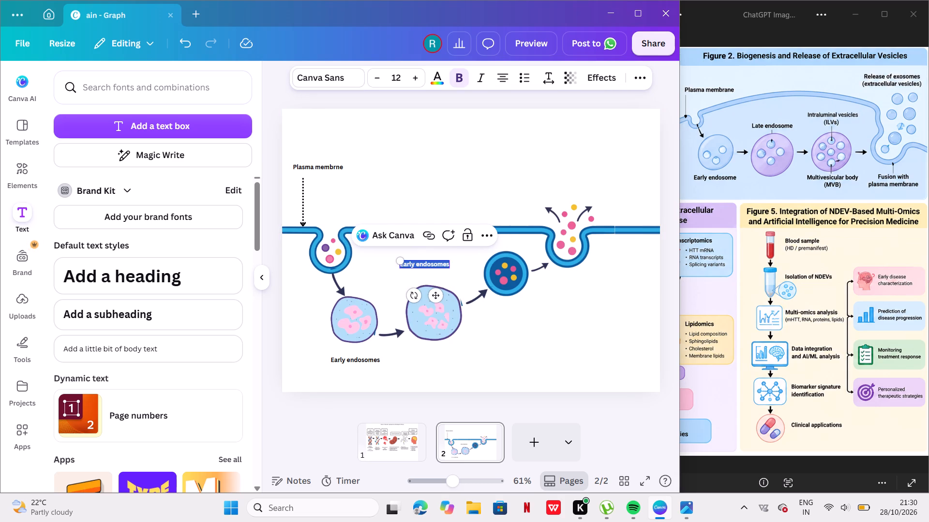
double_click(415, 262)
key("BackSpace")
key("BackSpace")
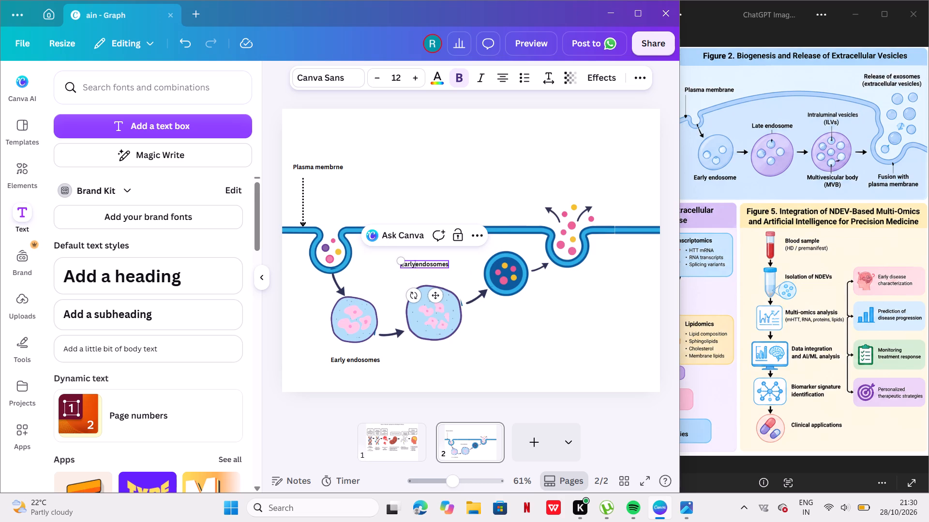
key("BackSpace")
key("BackSpace")
key("BackSpace")
key("BackSpace")
key("BackSpace")
key("l")
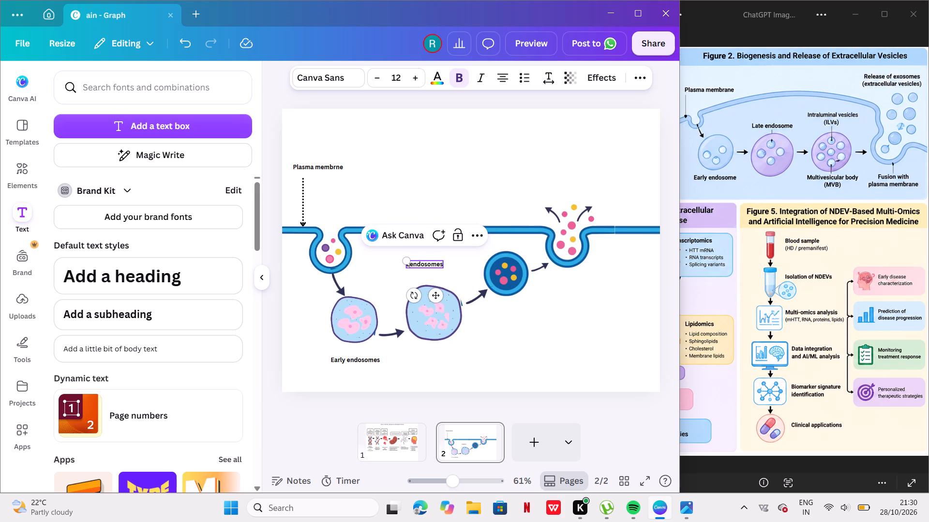
key("a")
key("t")
type("e")
key("space")
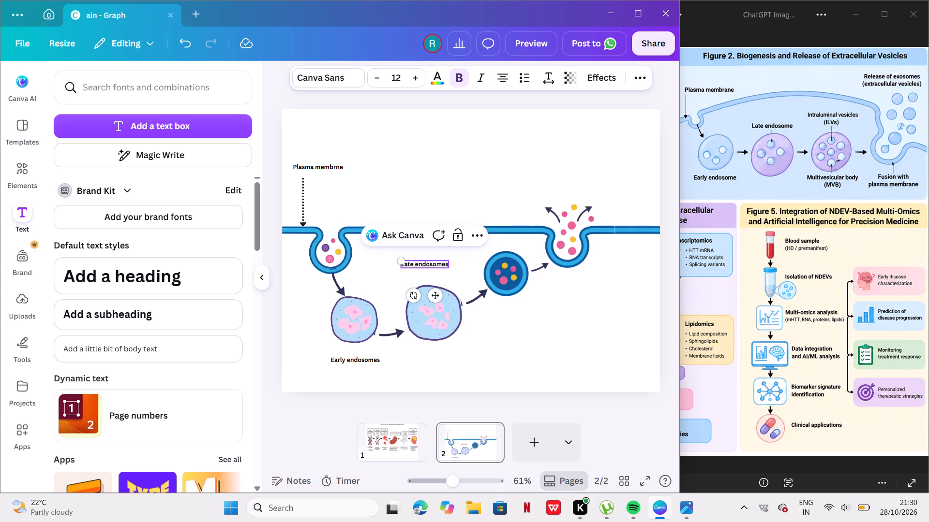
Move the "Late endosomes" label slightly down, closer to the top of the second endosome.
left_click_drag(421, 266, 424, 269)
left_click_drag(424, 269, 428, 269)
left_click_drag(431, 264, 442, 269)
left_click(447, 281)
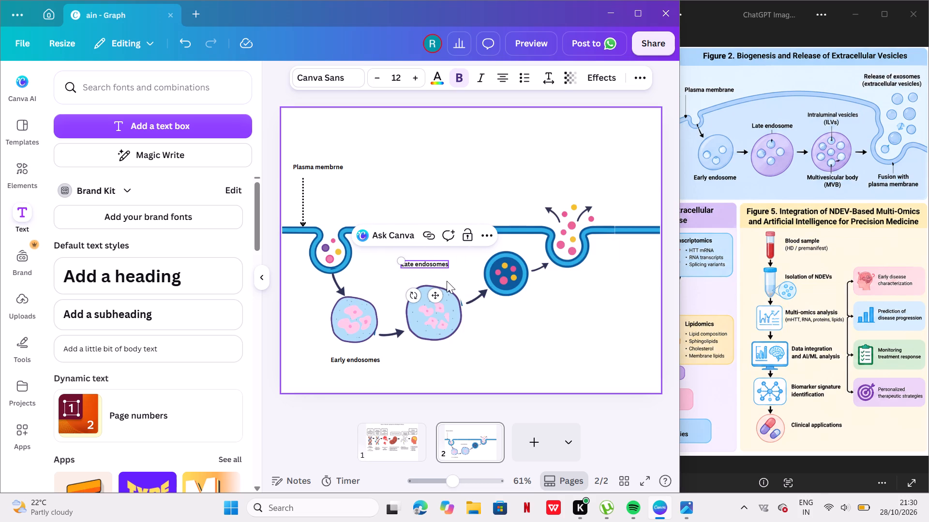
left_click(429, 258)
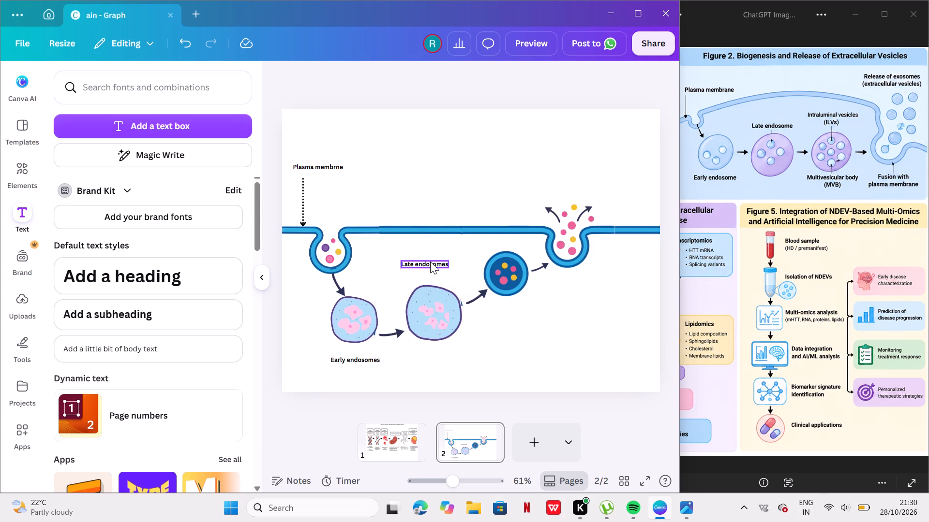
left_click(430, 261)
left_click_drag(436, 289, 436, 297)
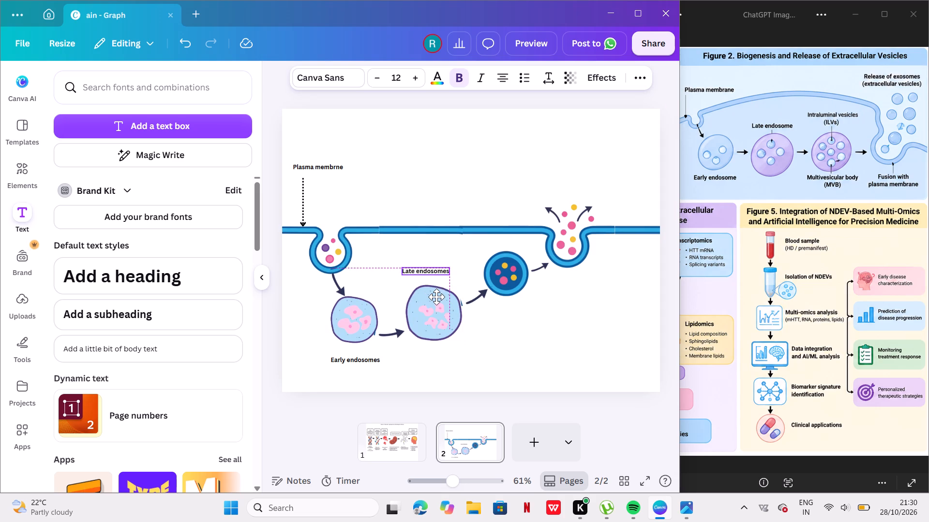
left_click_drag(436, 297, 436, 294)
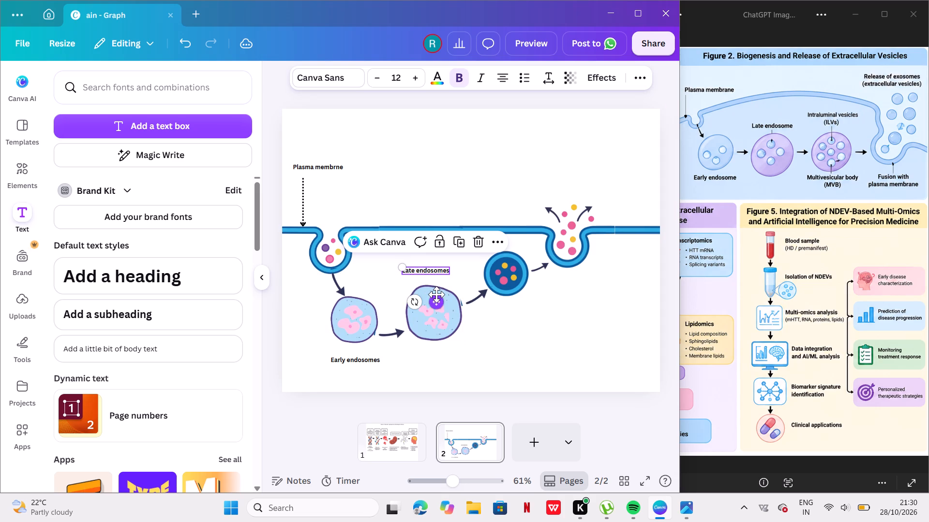
Duplicate the plasma membrane's dotted arrow, shorten the copy to about 97, and place it pointing down into the second endosome.
left_click(305, 210)
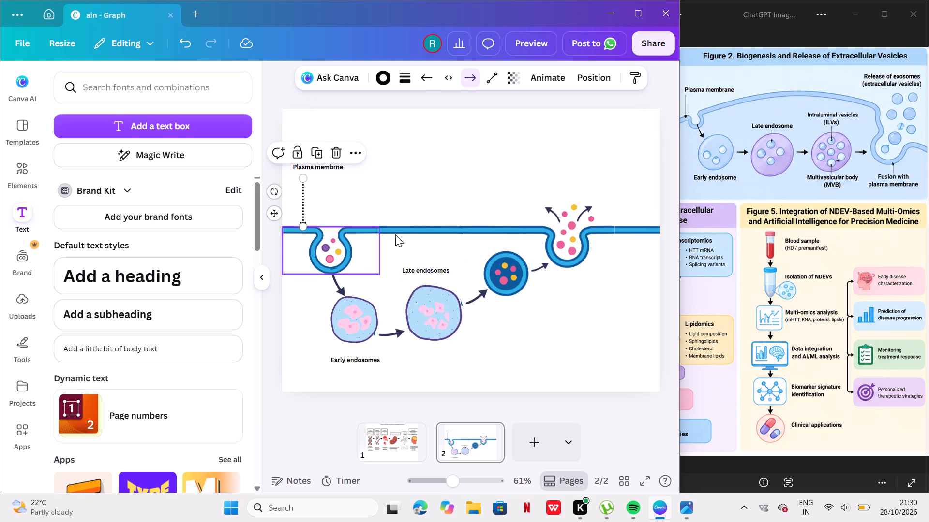
left_click(318, 160)
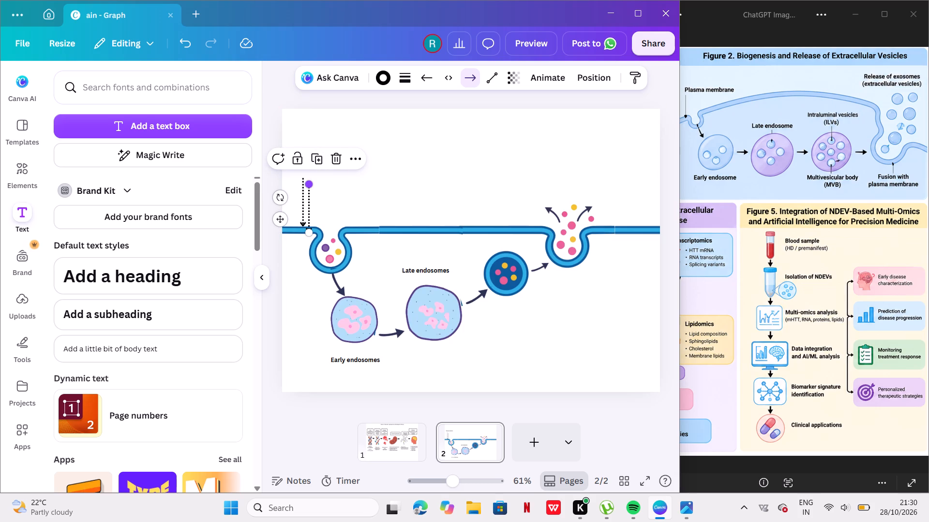
left_click_drag(309, 183, 309, 196)
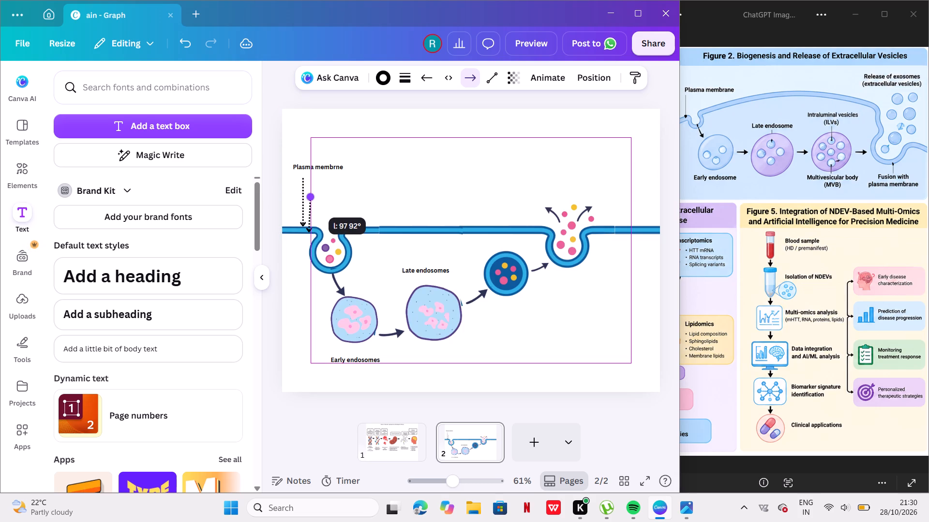
left_click_drag(309, 196, 307, 196)
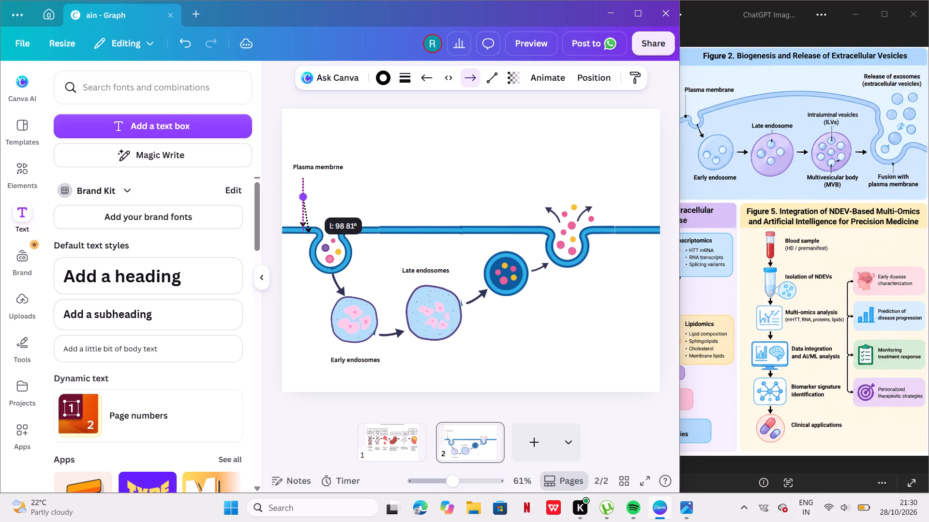
left_click_drag(307, 196, 306, 196)
left_click_drag(306, 196, 306, 196)
left_click_drag(306, 196, 308, 197)
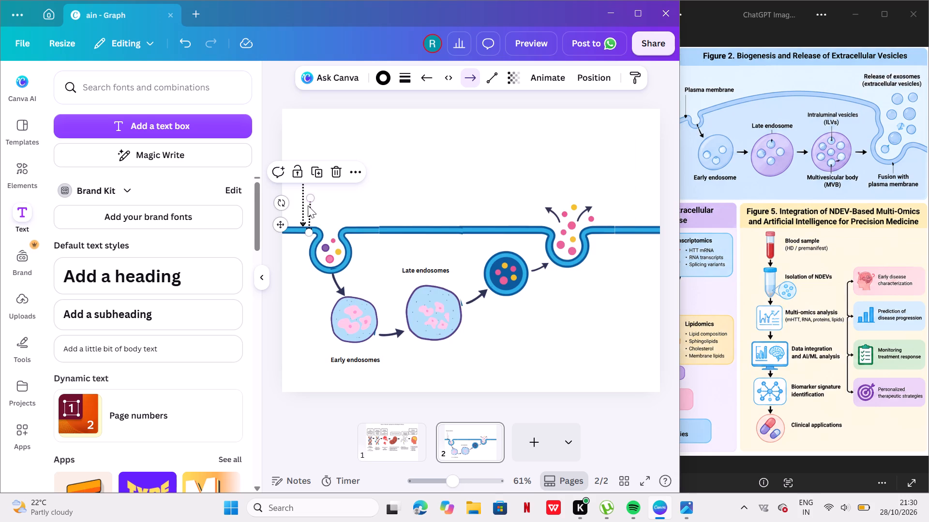
left_click_drag(308, 205, 435, 276)
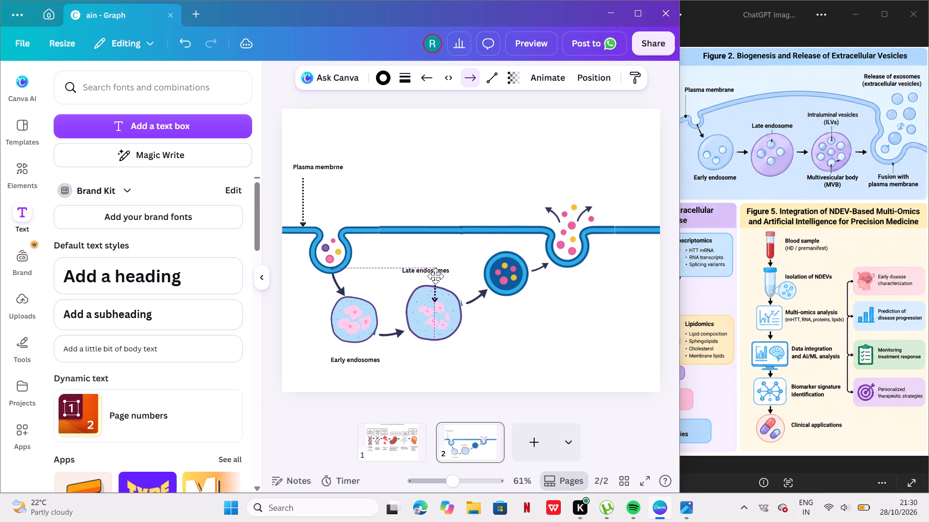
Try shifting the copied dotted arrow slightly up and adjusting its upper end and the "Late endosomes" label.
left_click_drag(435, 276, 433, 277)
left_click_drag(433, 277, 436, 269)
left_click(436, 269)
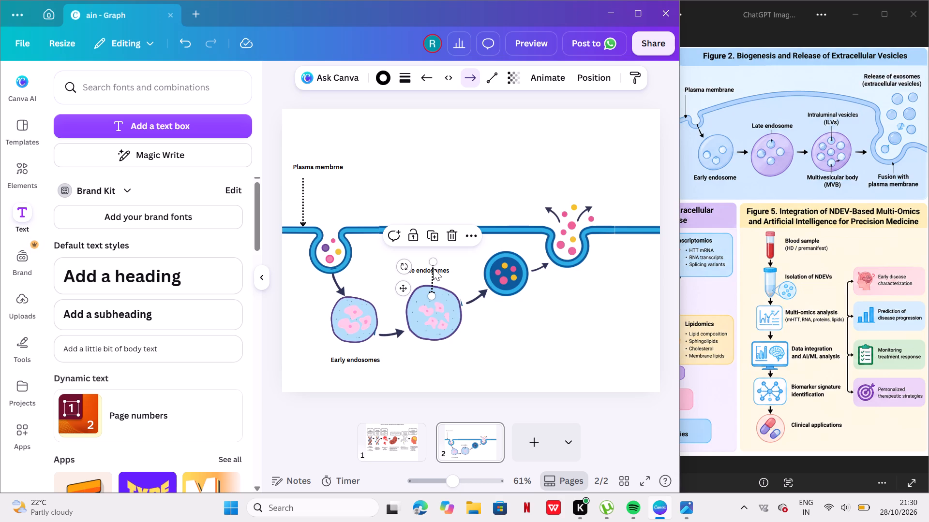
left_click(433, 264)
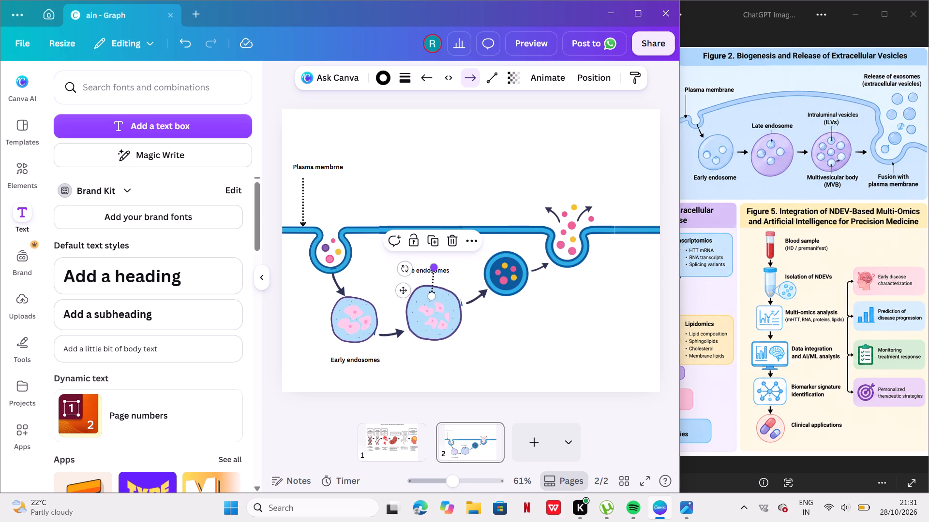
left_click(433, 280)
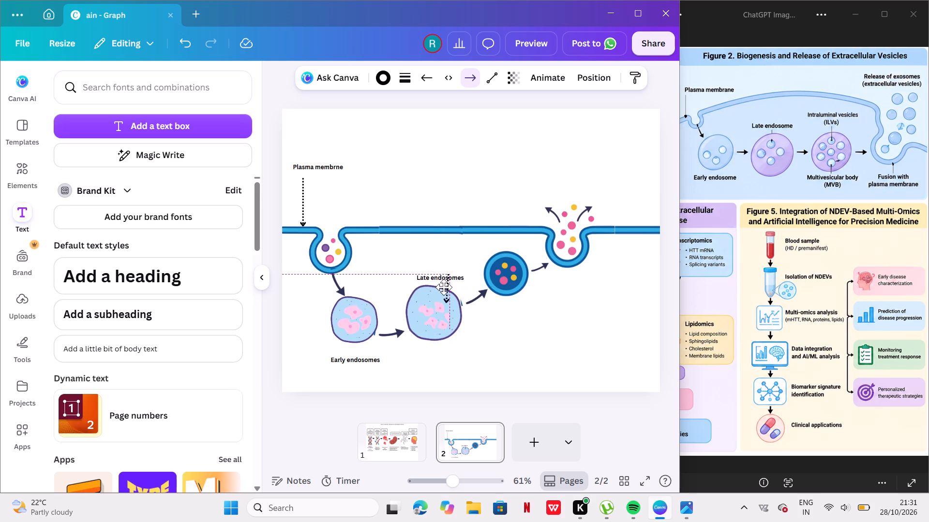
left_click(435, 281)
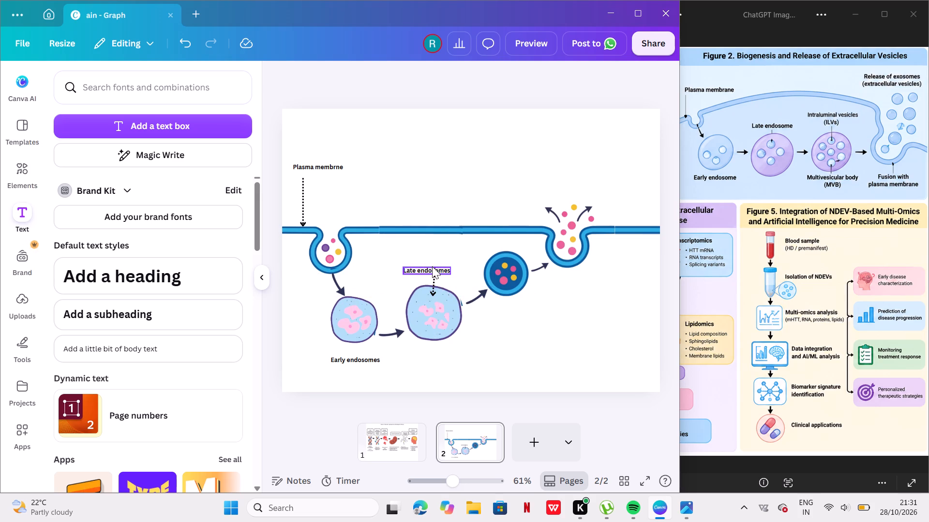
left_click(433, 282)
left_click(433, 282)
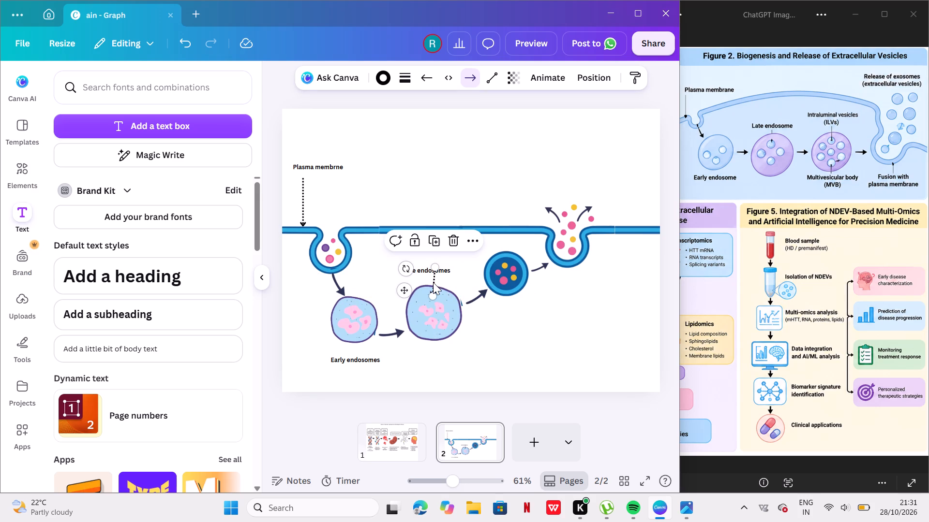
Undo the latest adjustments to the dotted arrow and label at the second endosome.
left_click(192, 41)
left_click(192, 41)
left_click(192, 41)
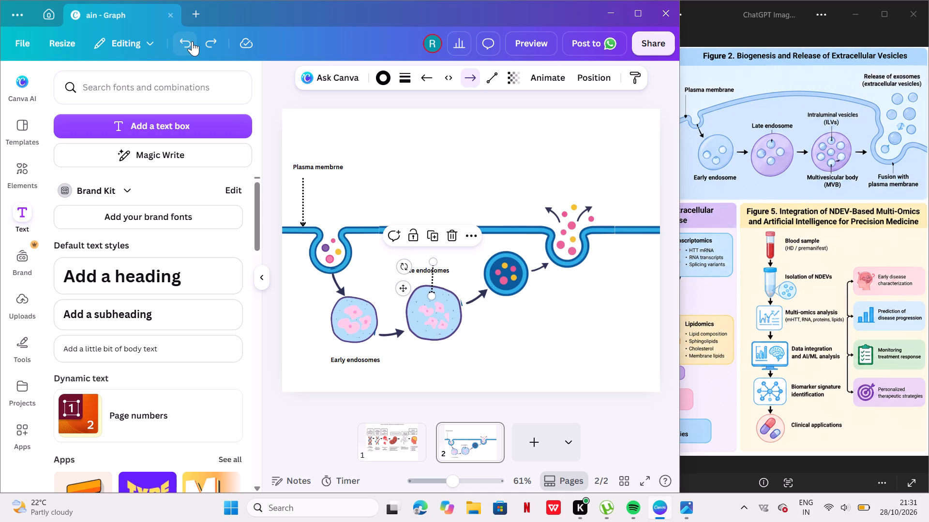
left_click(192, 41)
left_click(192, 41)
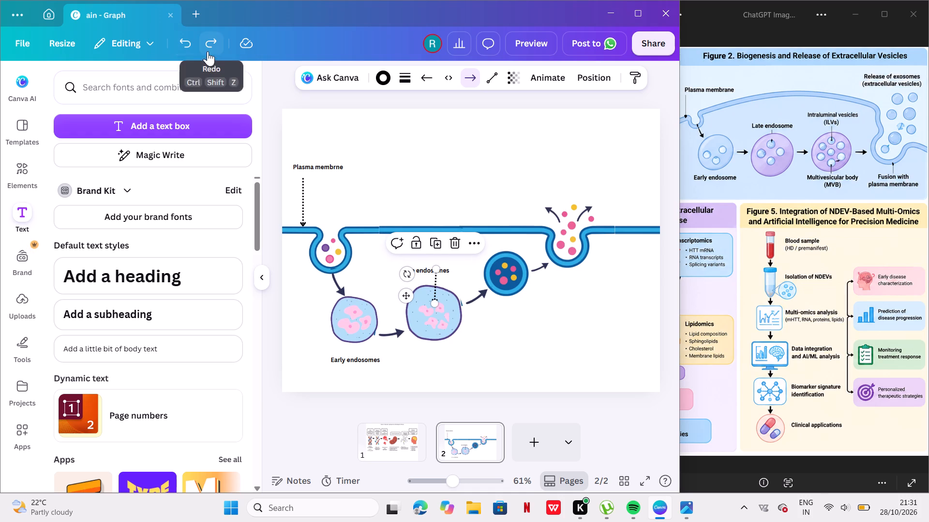
Move the "Late endosomes" label up so it sits just above the start of its dotted arrow.
left_click(330, 127)
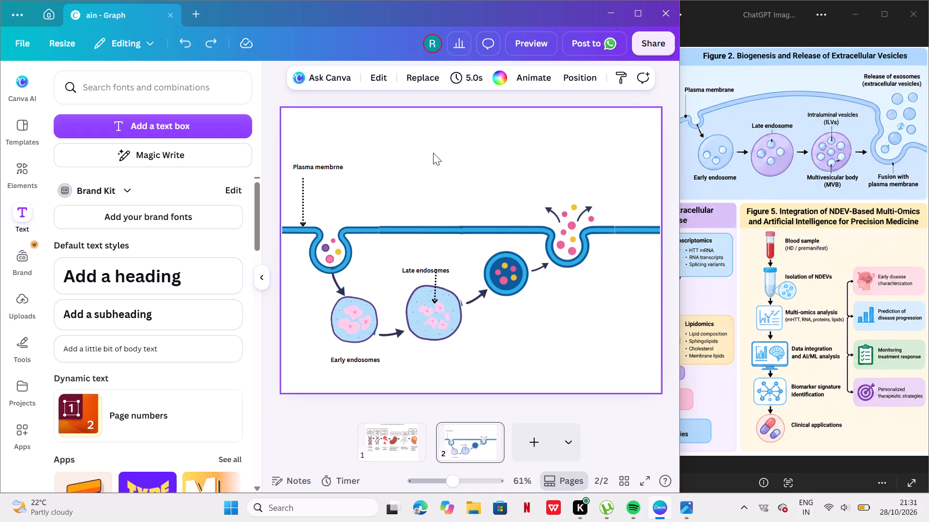
left_click(429, 270)
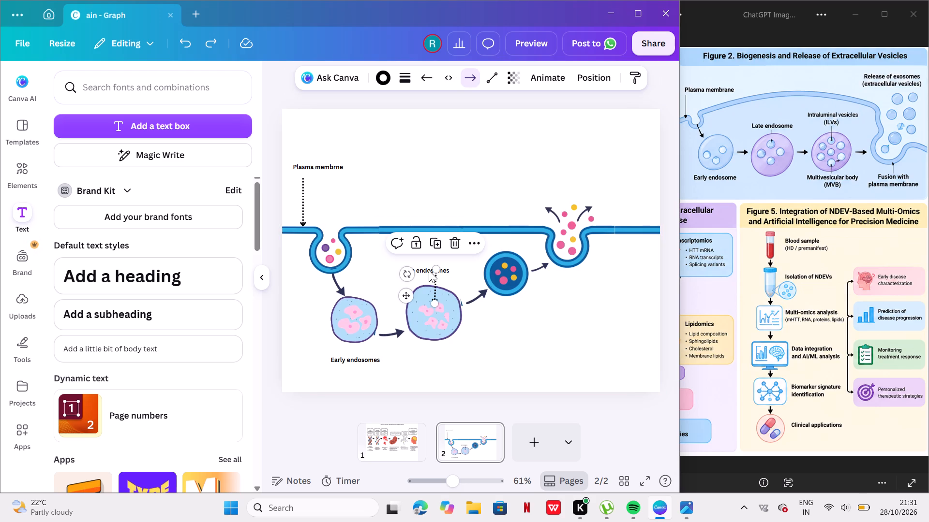
left_click(447, 272)
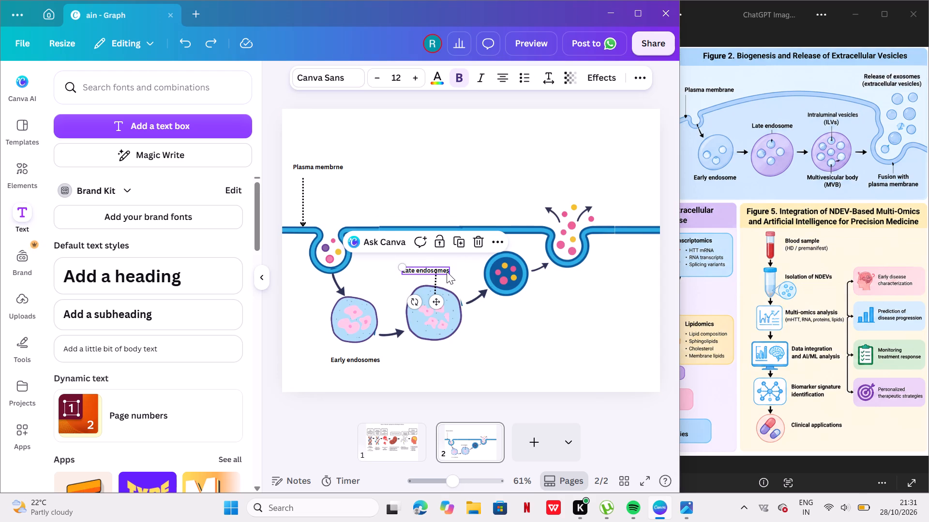
left_click_drag(447, 272, 449, 263)
left_click(553, 362)
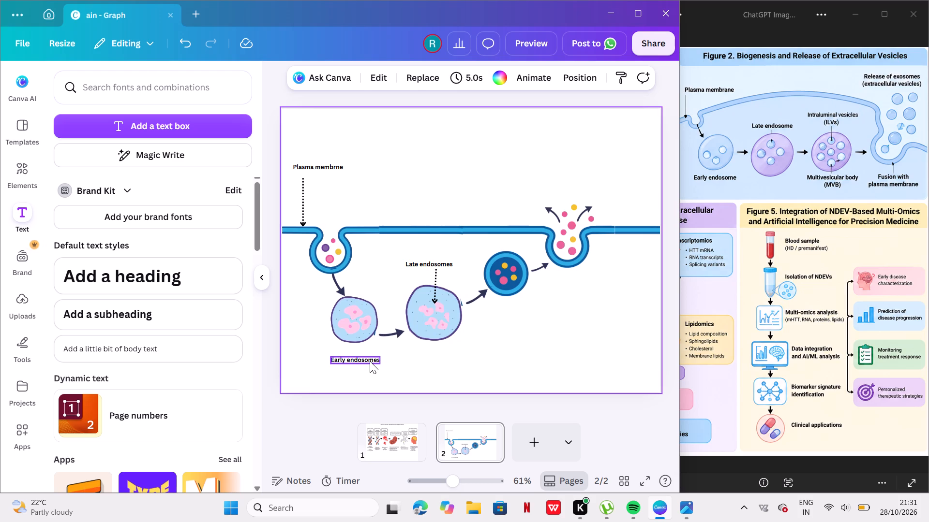
Move the "Early endosomes" label slightly up, closer to the bottom of the first endosome.
left_click_drag(370, 361, 369, 357)
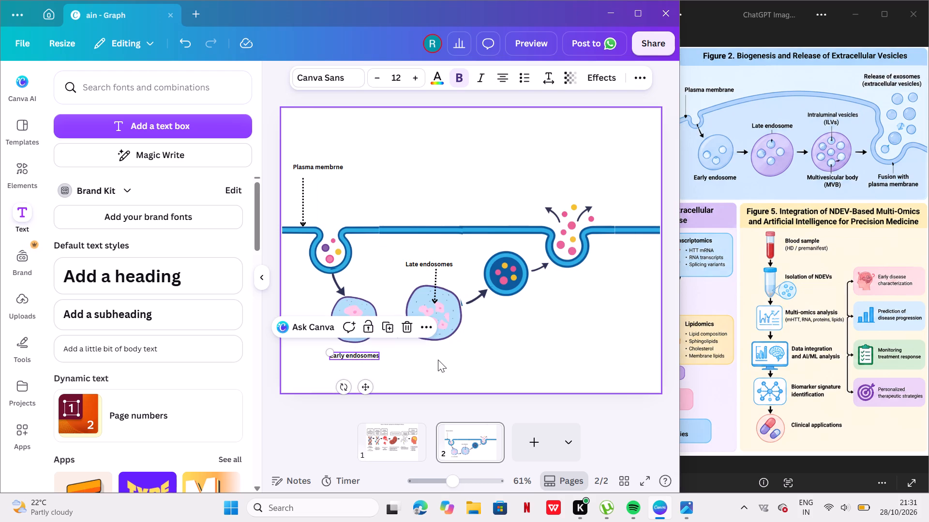
left_click(438, 360)
Duplicate the "Early endosomes" label and place the copy below the round dark blue vesicle body.
left_click(357, 361)
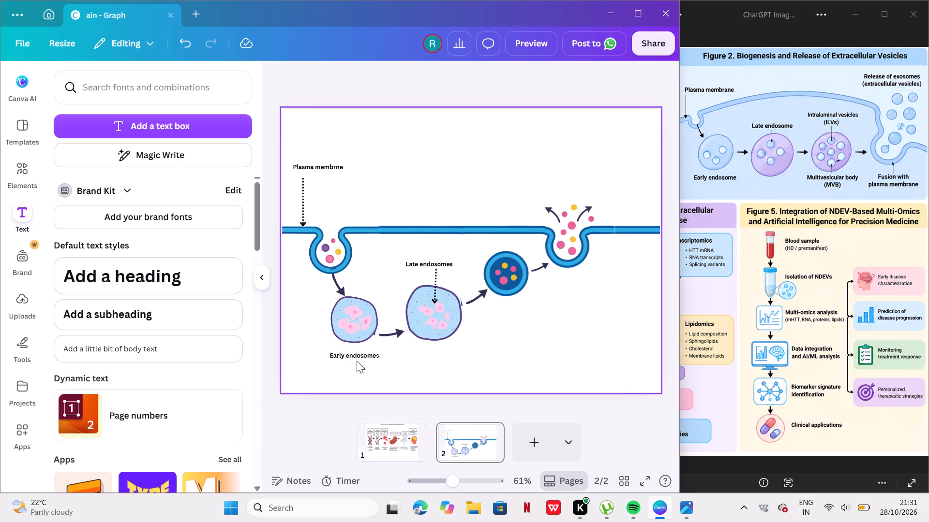
left_click(373, 349)
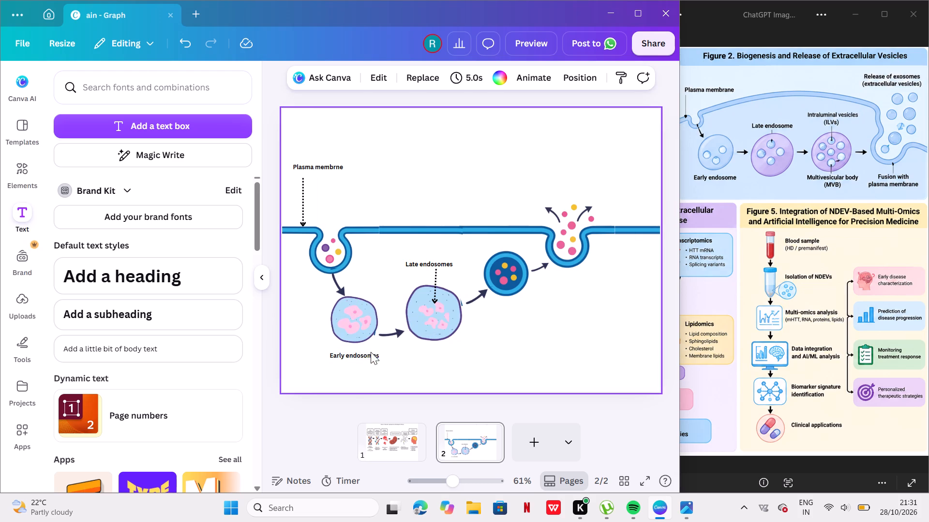
left_click(370, 354)
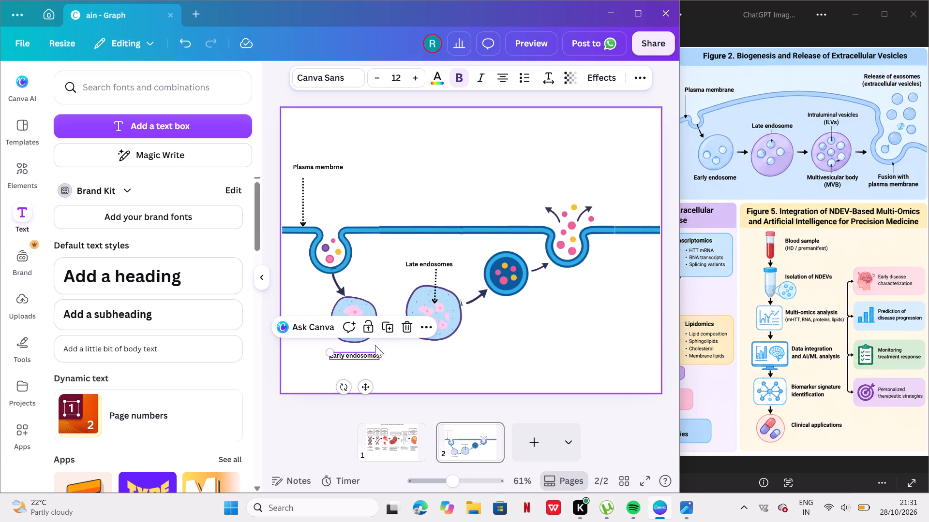
left_click(384, 325)
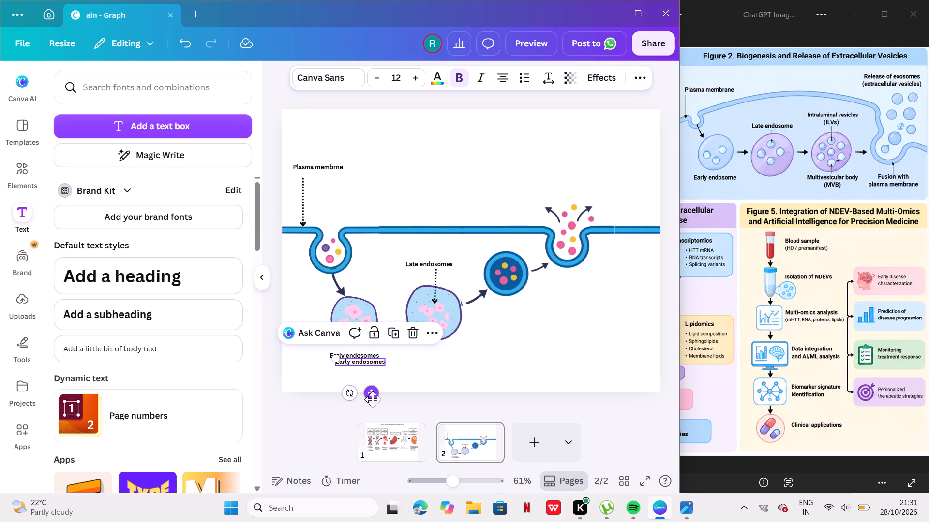
left_click_drag(373, 399, 556, 353)
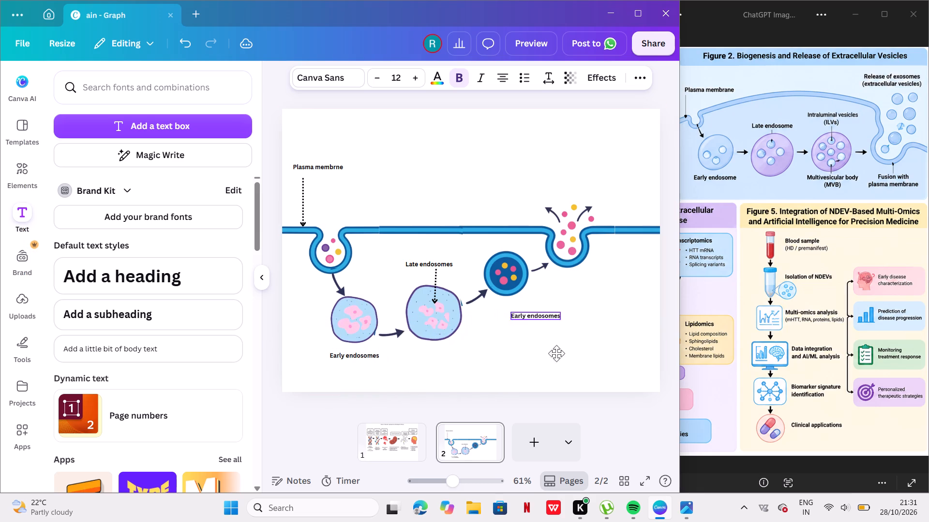
left_click_drag(556, 353, 525, 355)
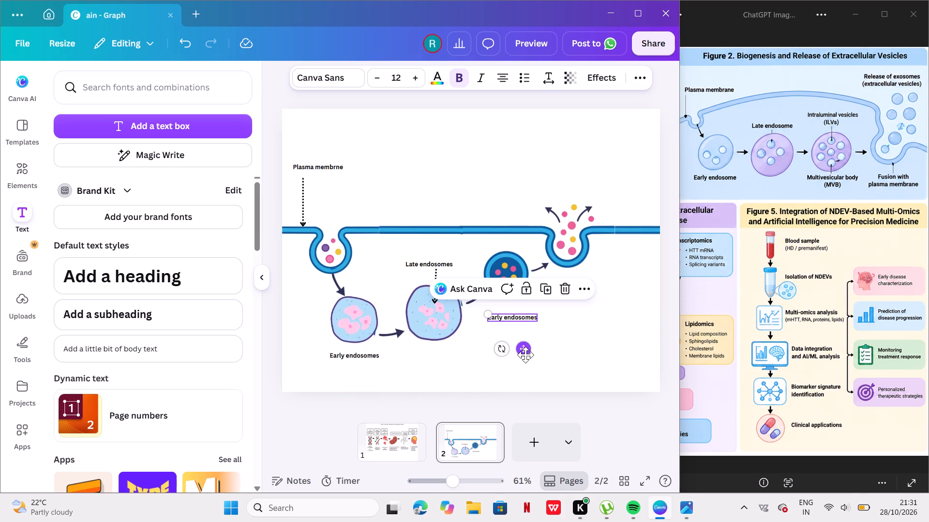
Replace the copied label's text below the dark blue vesicle body with "Multivesicular body" and "(MVB)" on a second line.
double_click(527, 315)
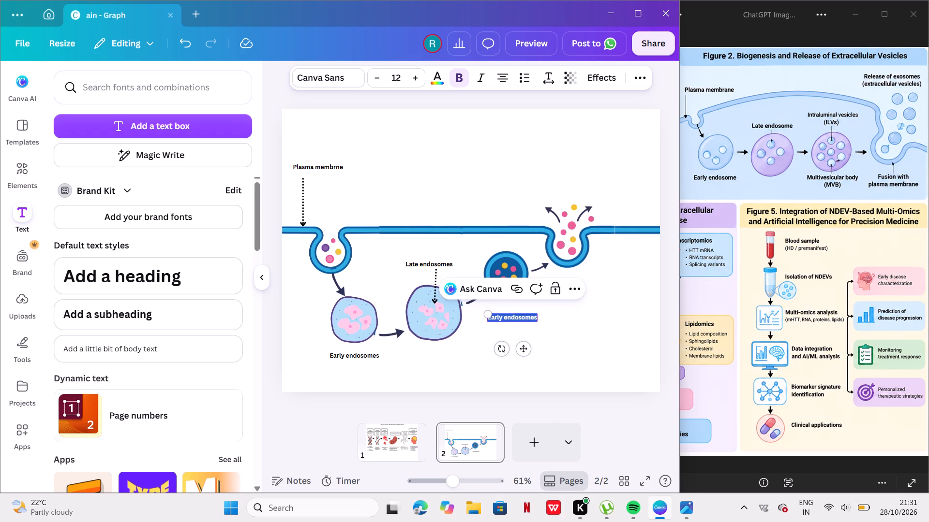
type("ulti")
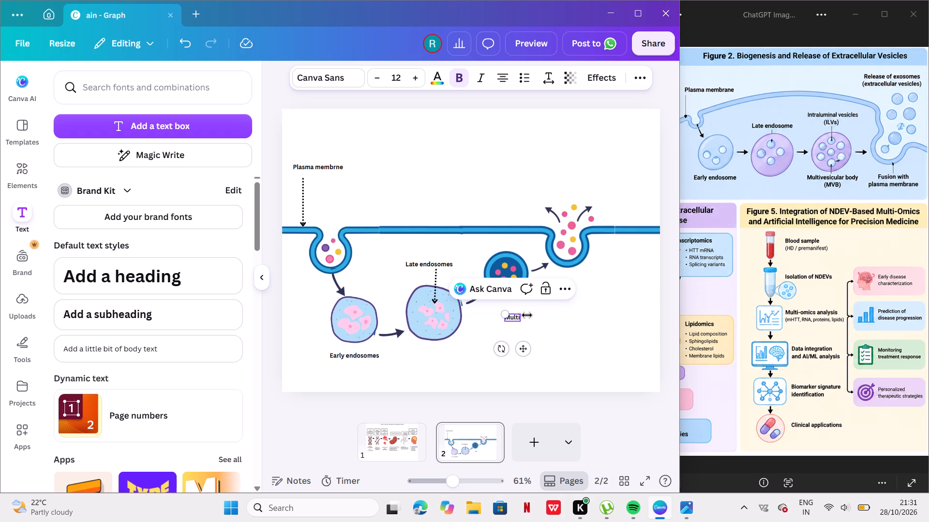
key("v")
key("e")
key("s")
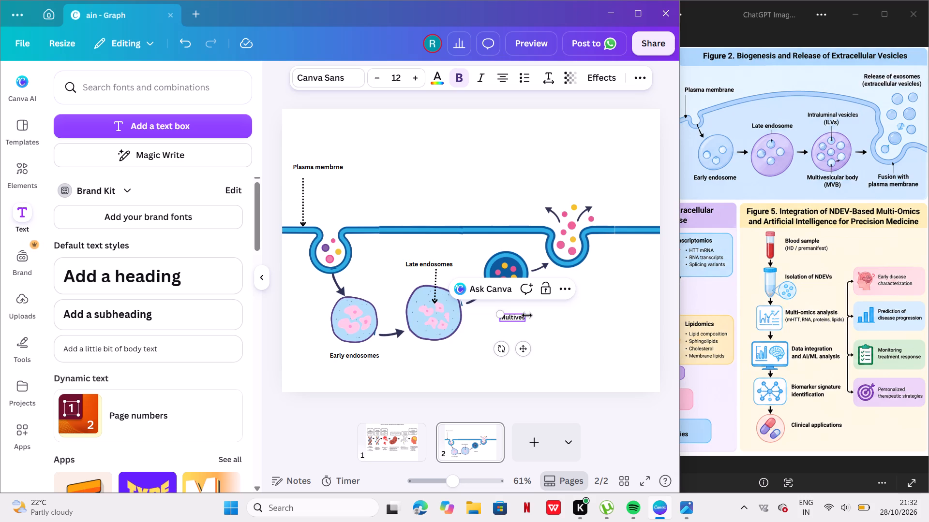
type("icular")
key("space")
type("body")
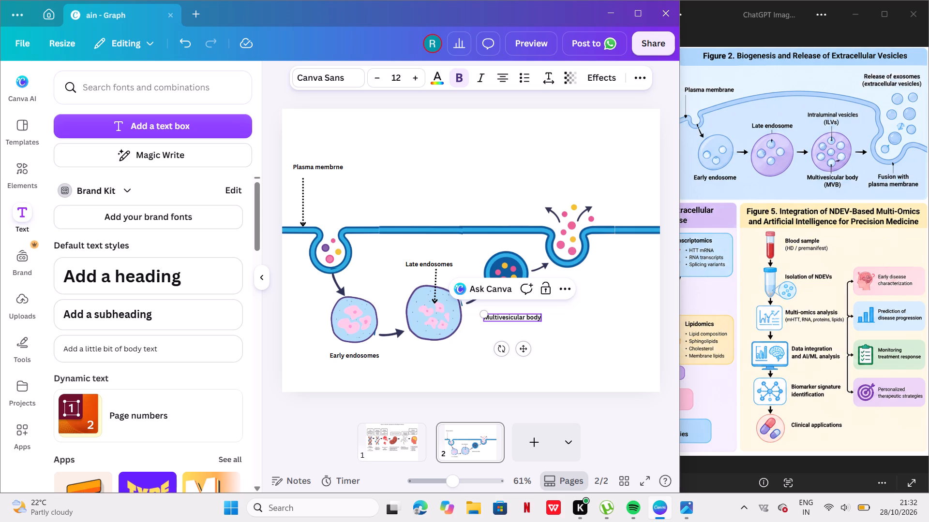
key("Return")
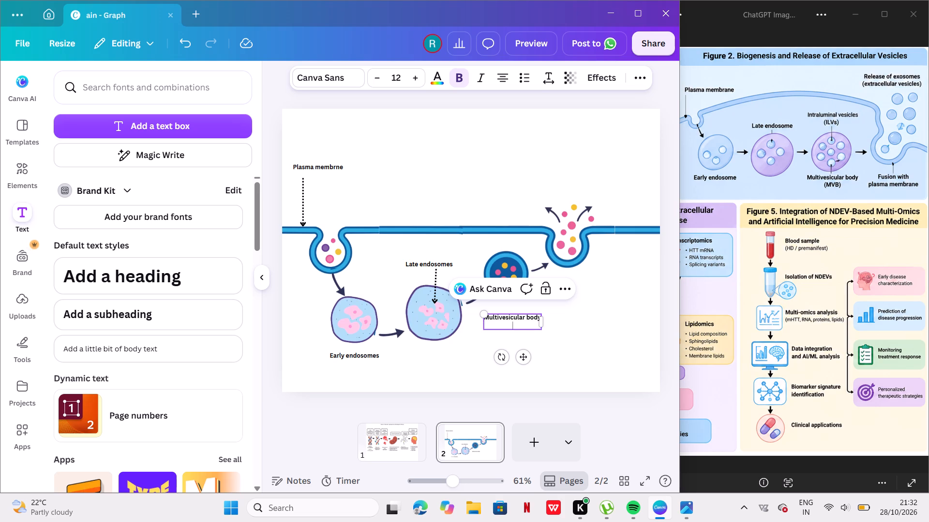
key("shift+parenleft")
key("m")
type("VB")
key("shift+parenright")
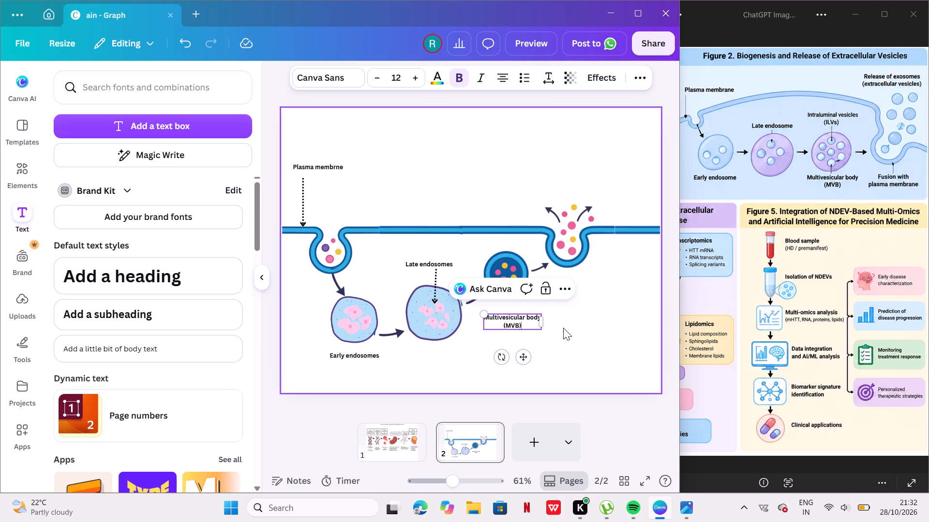
left_click(597, 324)
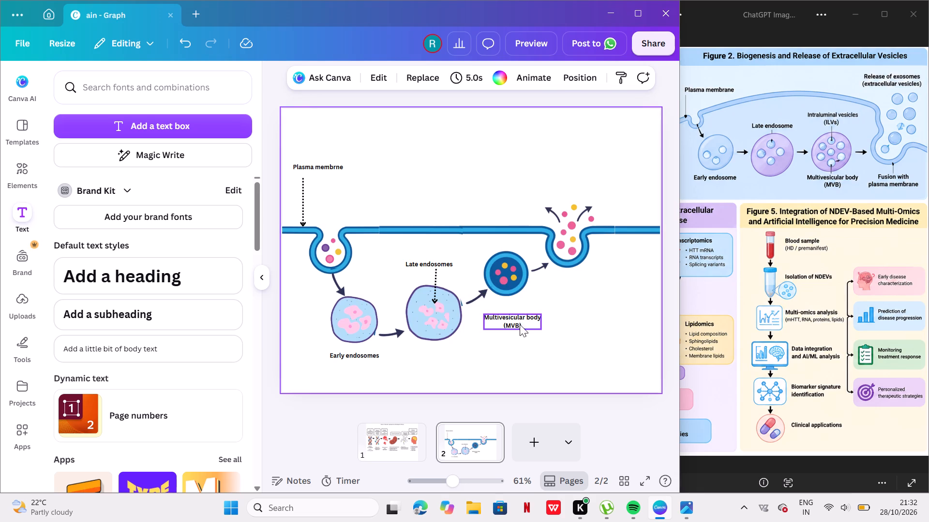
Move the "Multivesicular body (MVB)" label up so it sits just beneath the round dark blue vesicle body.
left_click(522, 320)
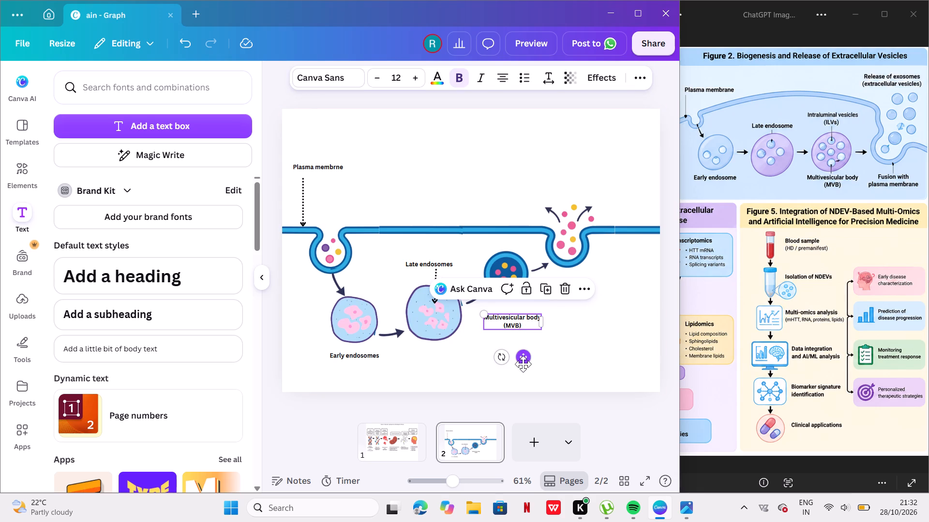
left_click_drag(523, 364, 523, 352)
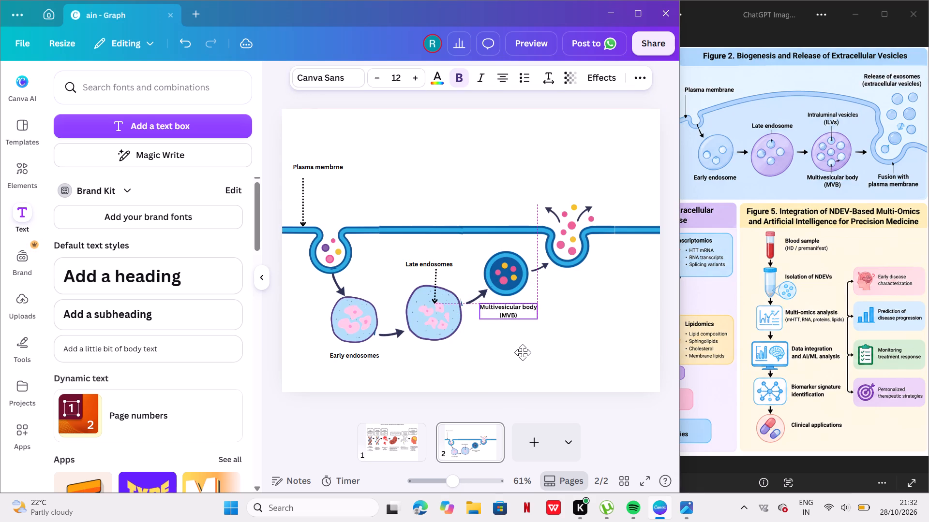
left_click_drag(523, 352, 526, 352)
Duplicate the "Multivesicular body (MVB)" label twice and place the second copy between the membrane and the top of the dark blue vesicle body.
left_click(559, 276)
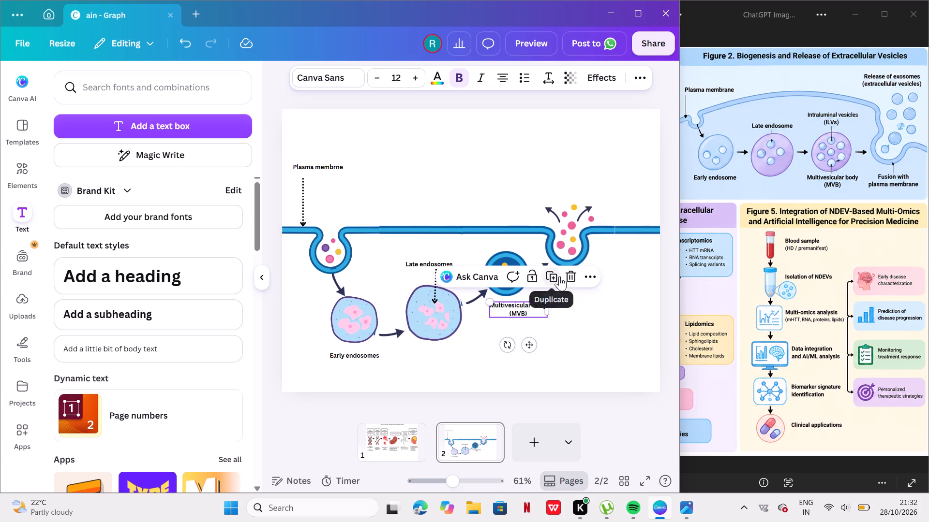
left_click(522, 306)
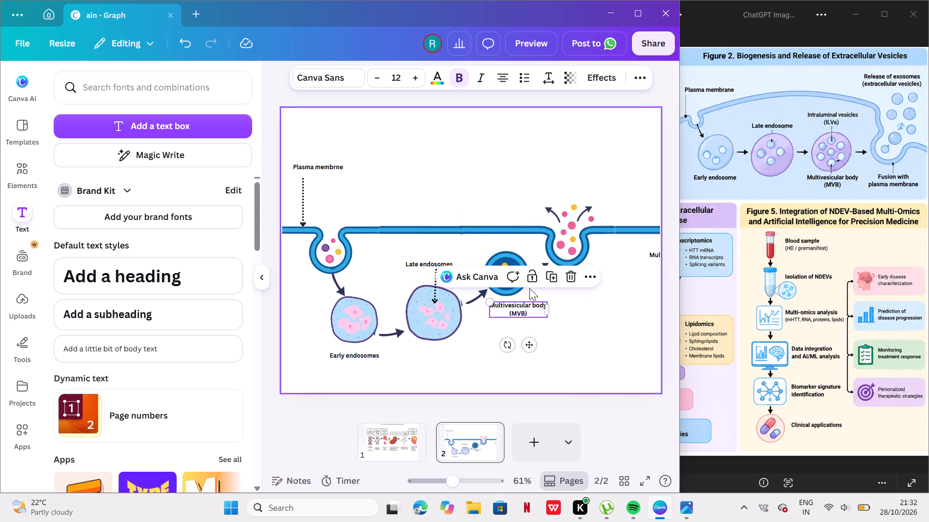
left_click(544, 274)
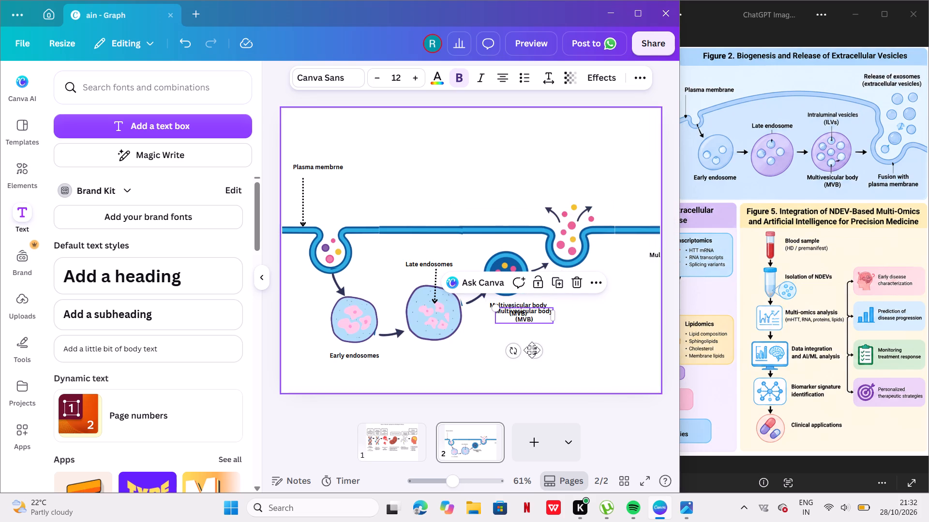
left_click_drag(531, 350, 502, 280)
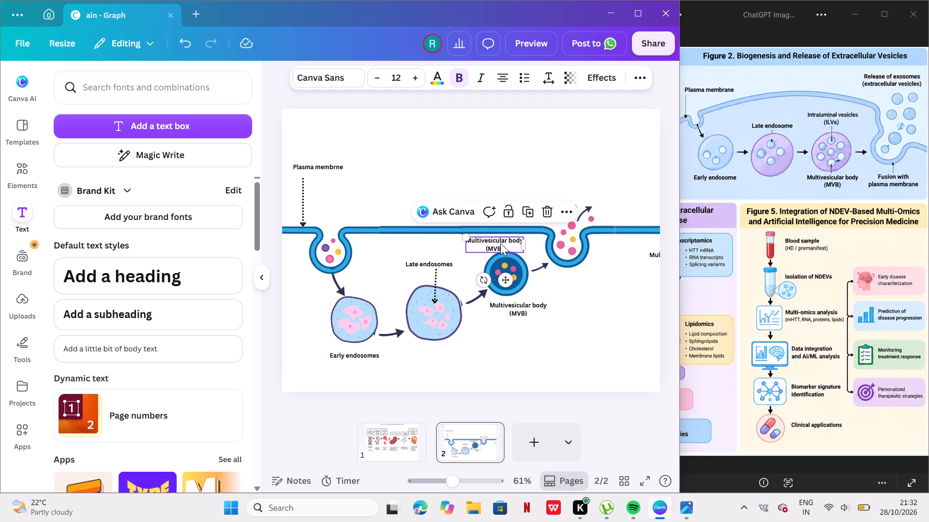
Replace the first line of the label above the dark blue vesicle body with "Intraluminal vesicles".
double_click(501, 237)
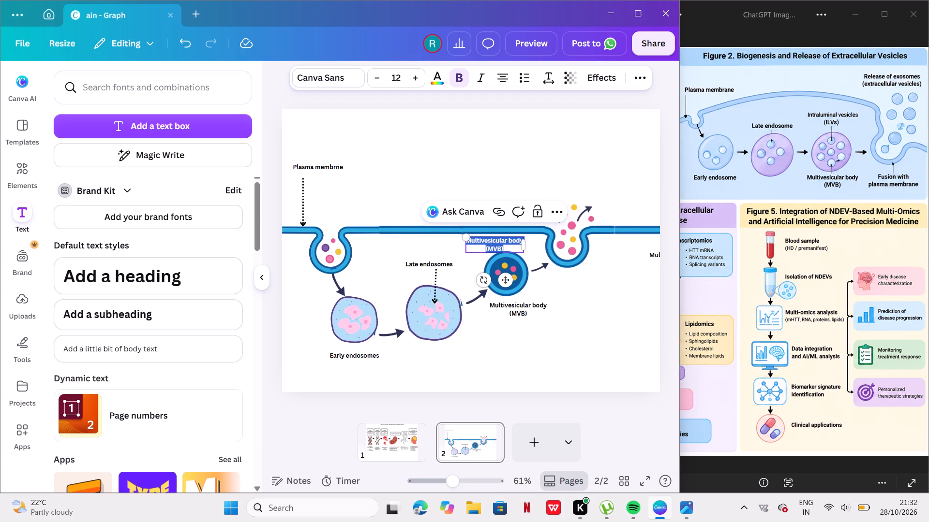
double_click(501, 237)
double_click(518, 238)
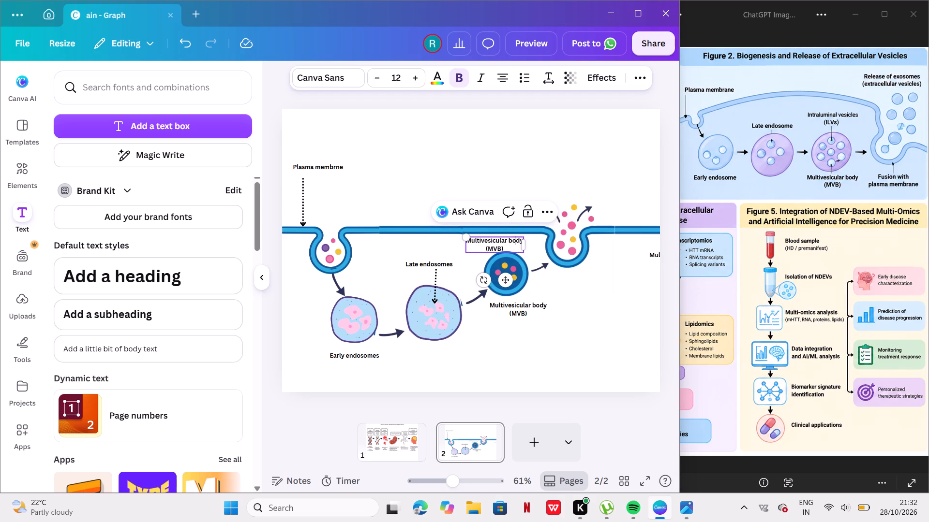
left_click(518, 238)
left_click_drag(518, 238, 476, 239)
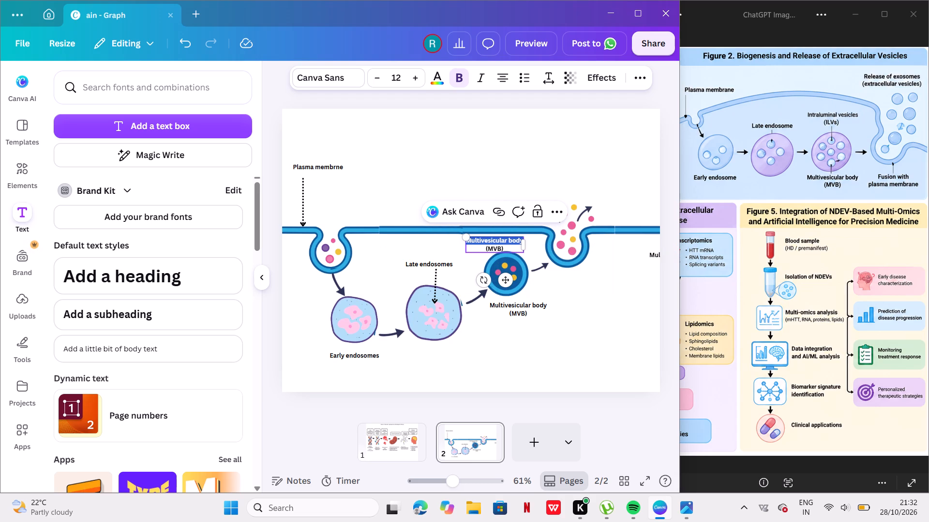
key("BackSpace")
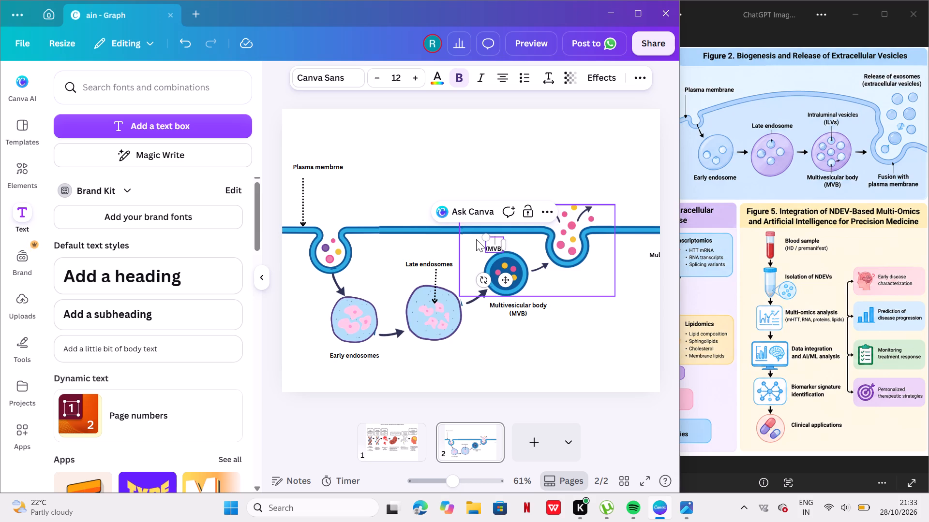
type("IN")
key("BackSpace")
key("n")
type("tra")
type("lu")
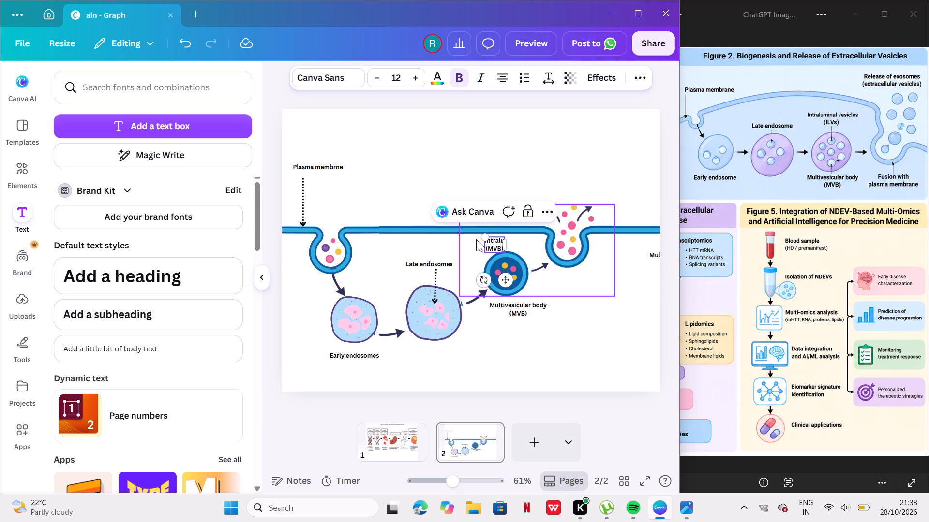
type("minal")
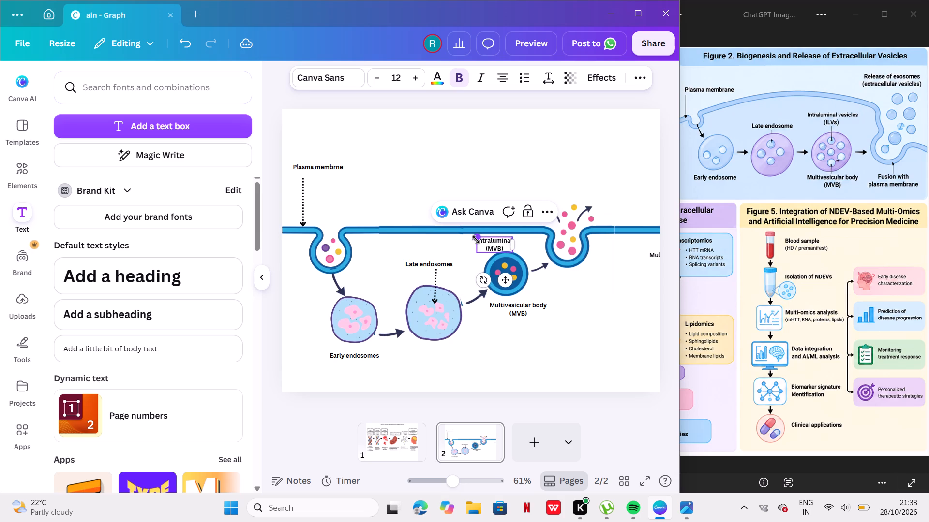
key("space")
type("ves")
type("icles")
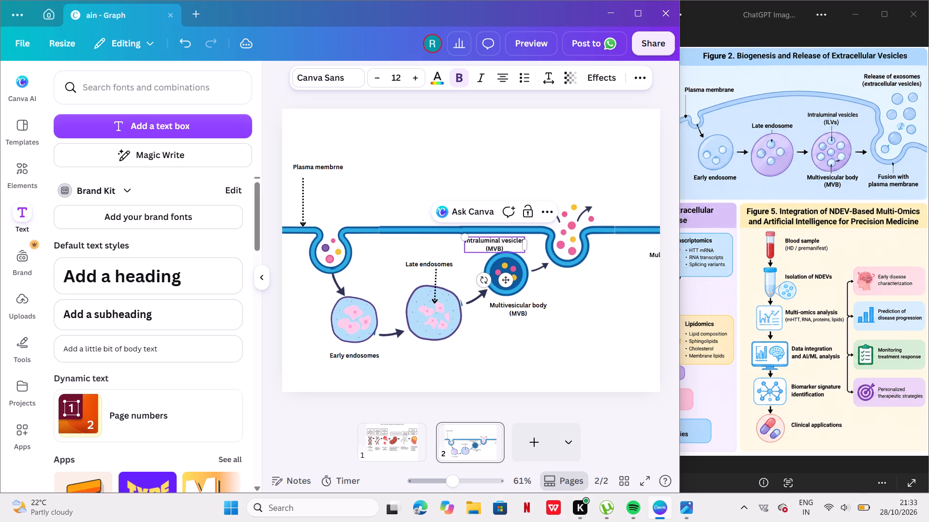
Change the abbreviation in parentheses below "Intraluminal vesicles" to "ILV".
left_click(503, 247)
left_click_drag(503, 247, 494, 247)
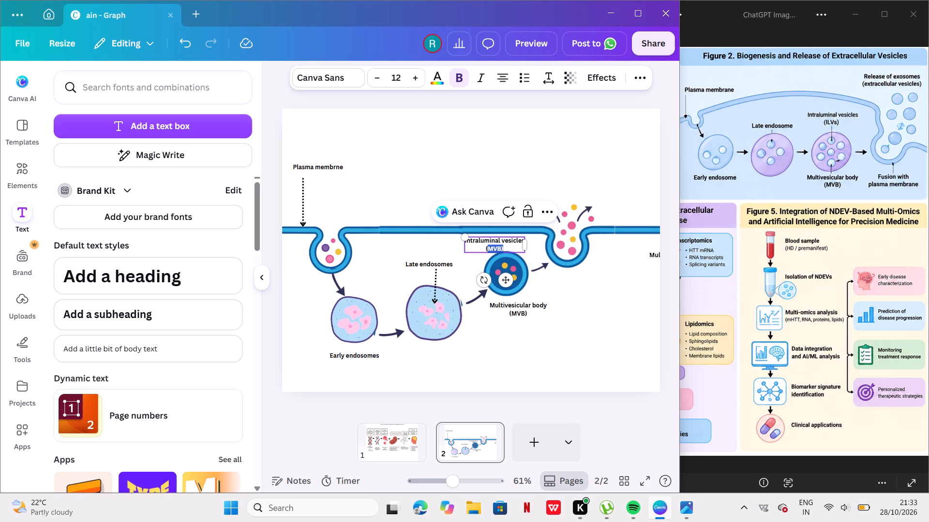
left_click_drag(494, 247, 493, 247)
left_click(498, 247)
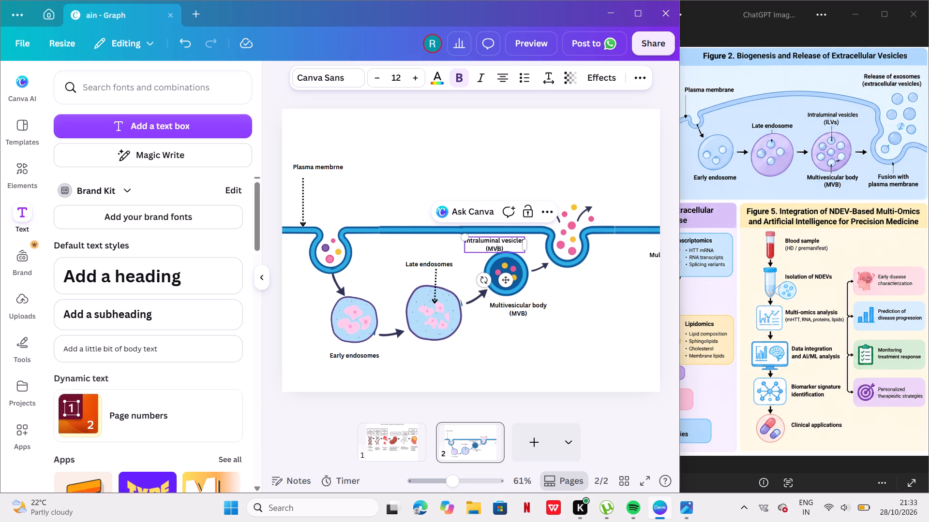
left_click(499, 247)
key("BackSpace")
key("BackSpace")
key("BackSpace")
key("i")
key("BackSpace")
type("IL")
key("v")
Complete the abbreviation below "Intraluminal vesicles" so it reads "(ILVs)".
key("s")
left_click(513, 274)
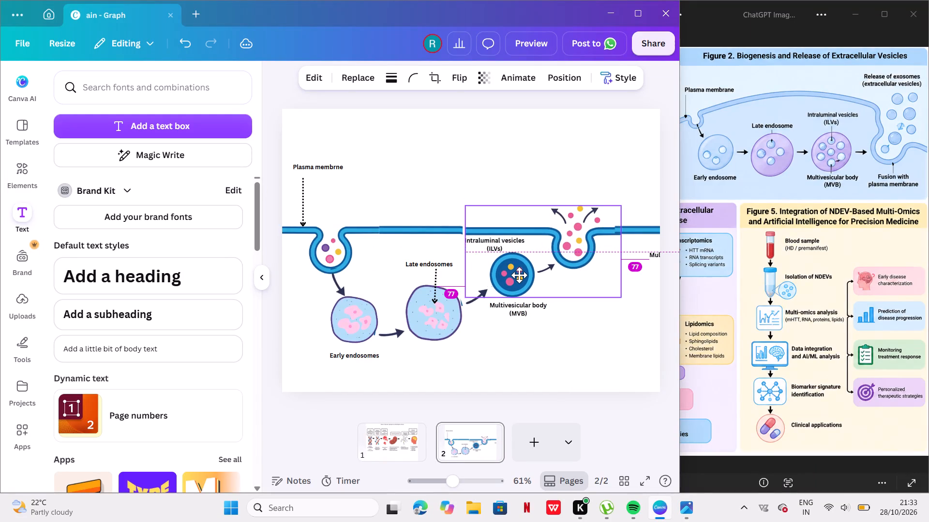
left_click(496, 243)
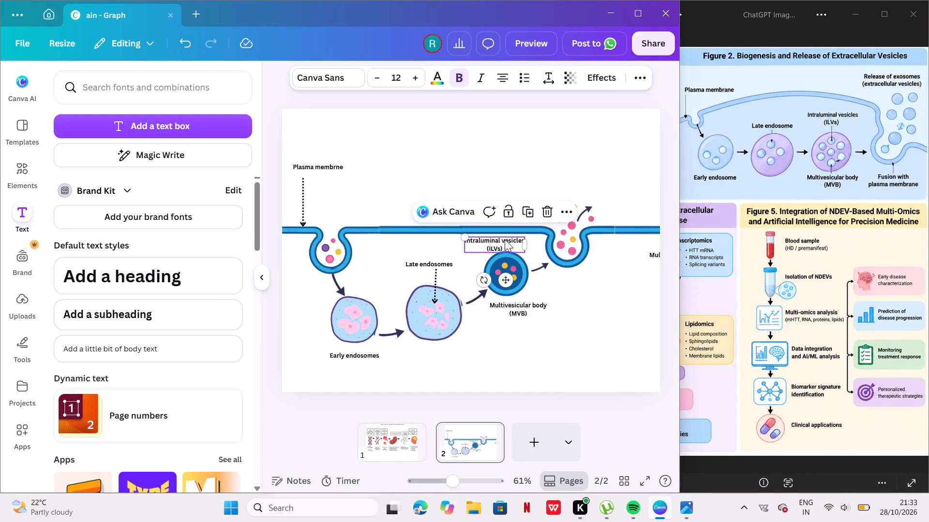
left_click(609, 308)
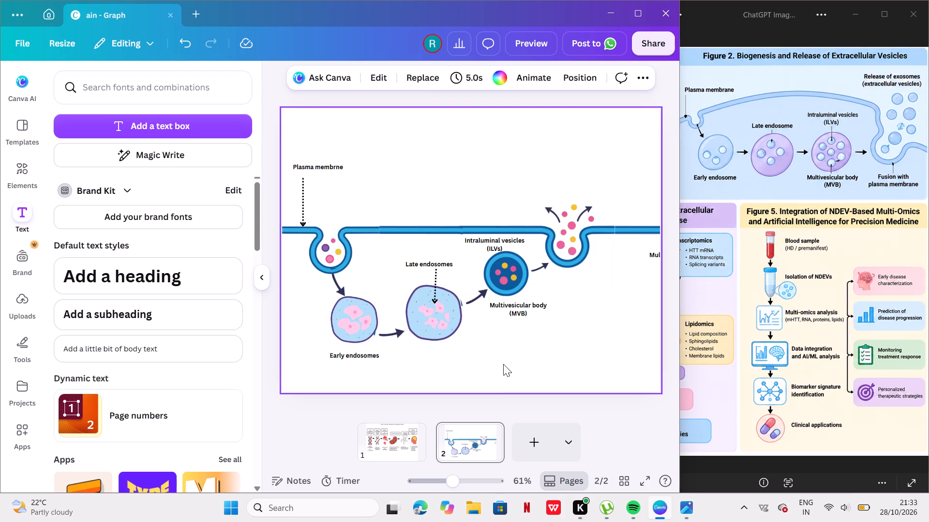
left_click(523, 307)
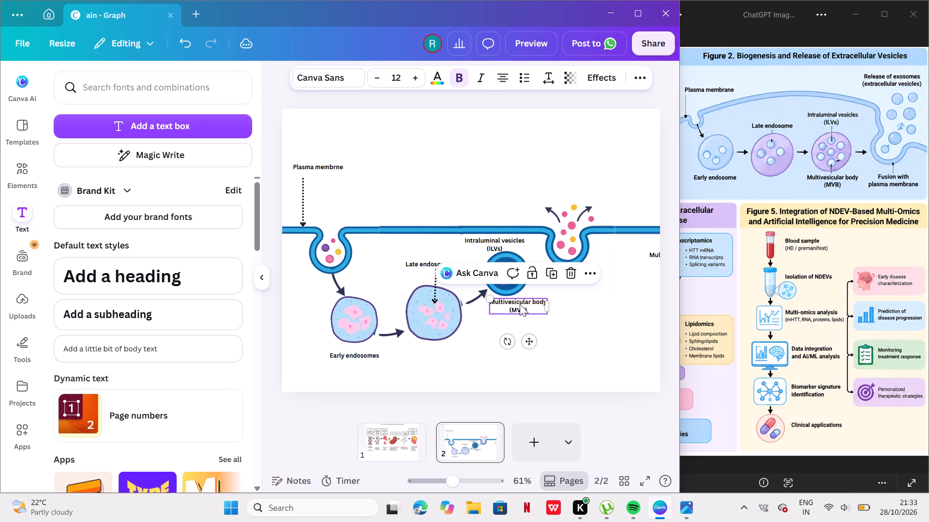
left_click(571, 339)
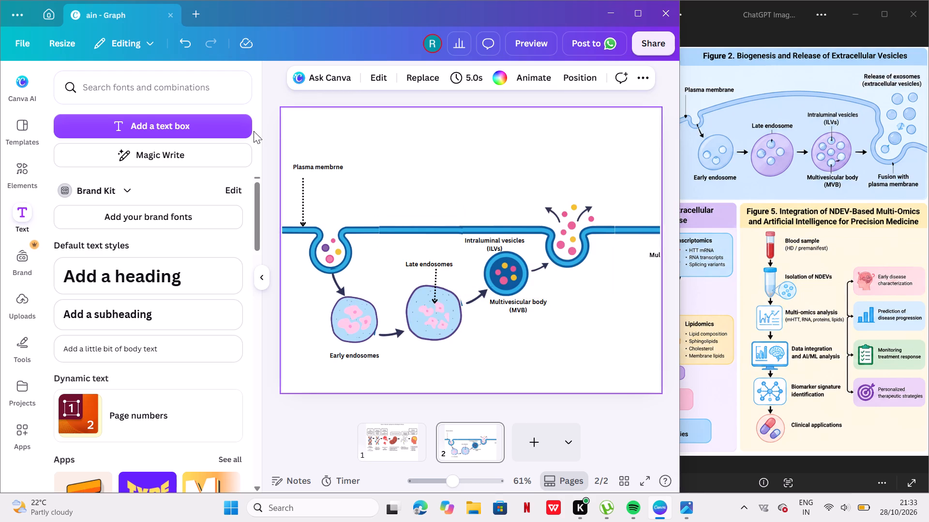
Duplicate the dotted "Plasma membrne" arrow and place the copy with its tip inside the top of the dark blue vesicle body.
left_click(298, 194)
left_click(318, 159)
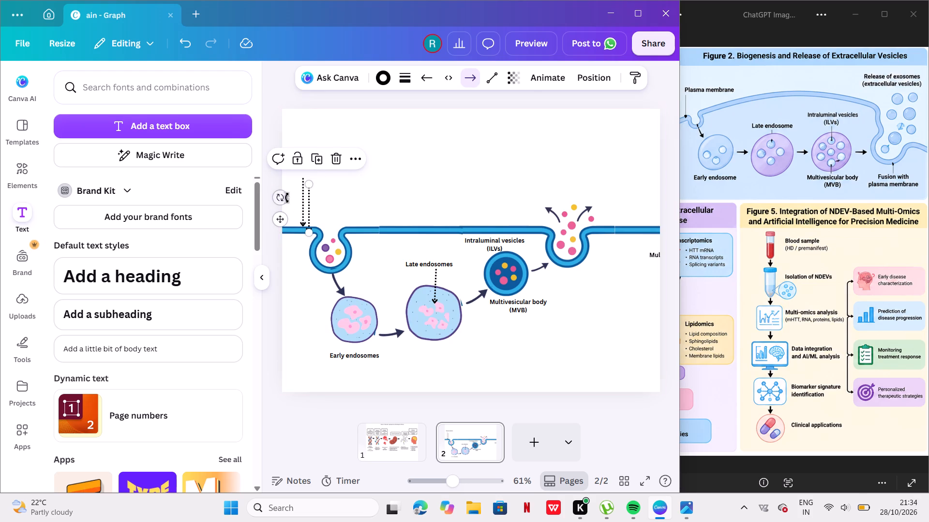
left_click_drag(310, 206, 369, 200)
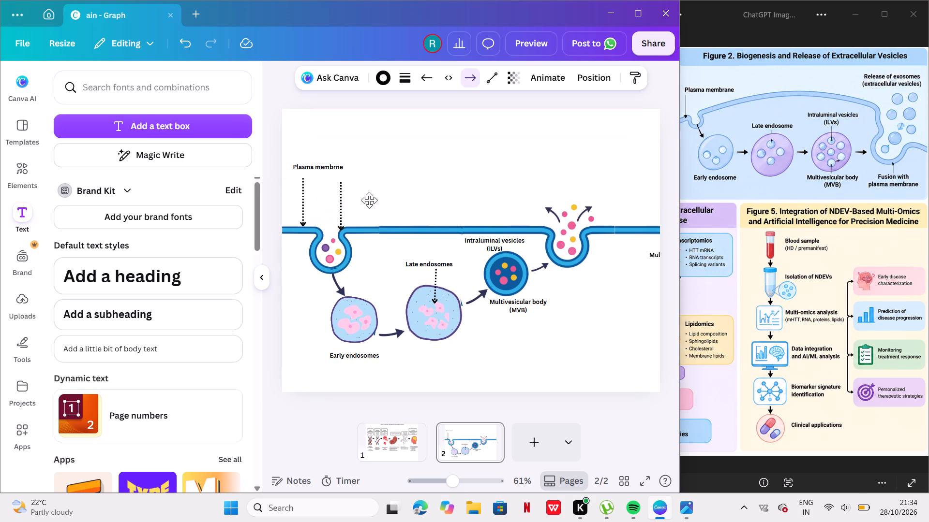
left_click_drag(369, 200, 511, 229)
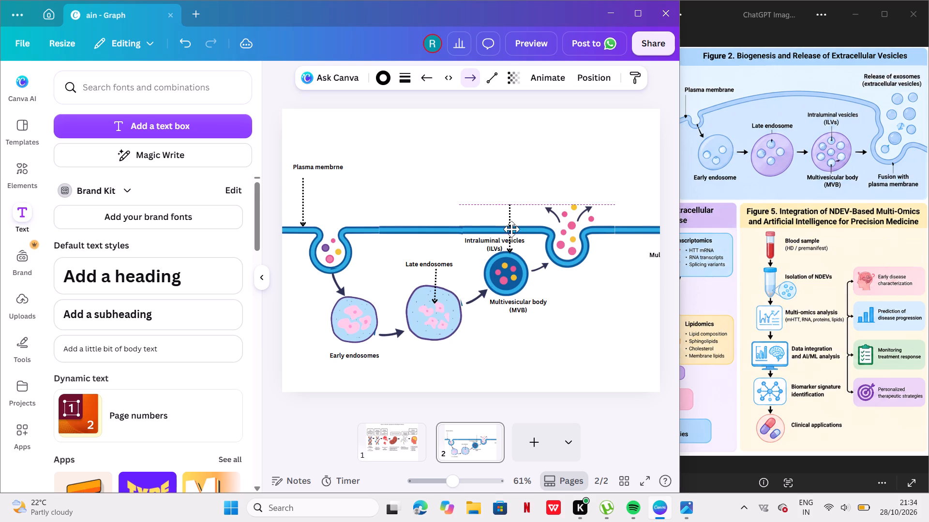
left_click_drag(511, 229, 509, 238)
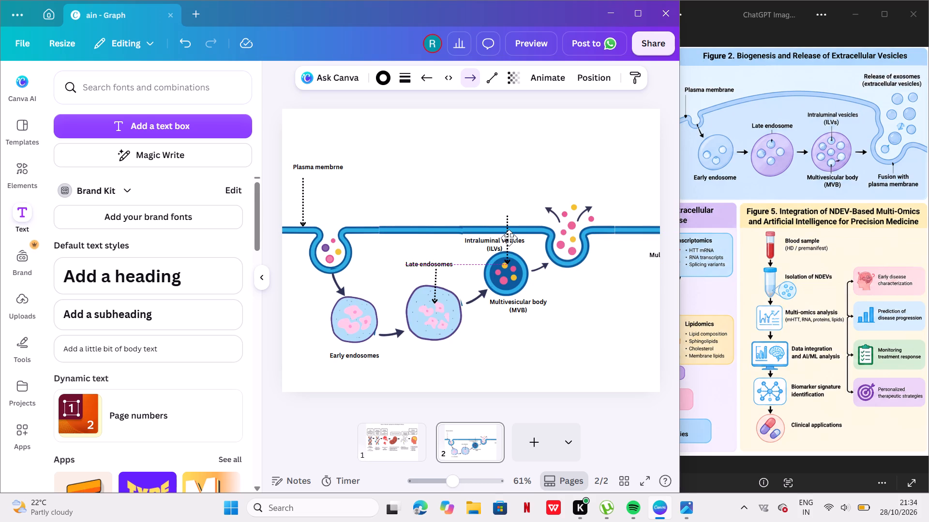
left_click_drag(509, 238, 507, 240)
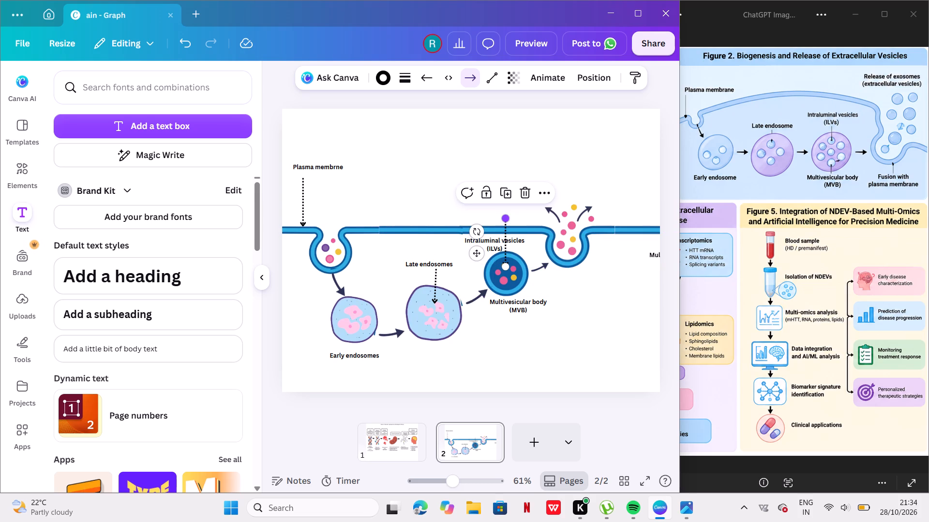
Shorten the copied dotted arrow from its upper end so it starts beside "(ILVs)" and points into the dark blue vesicle body.
left_click_drag(508, 219, 506, 247)
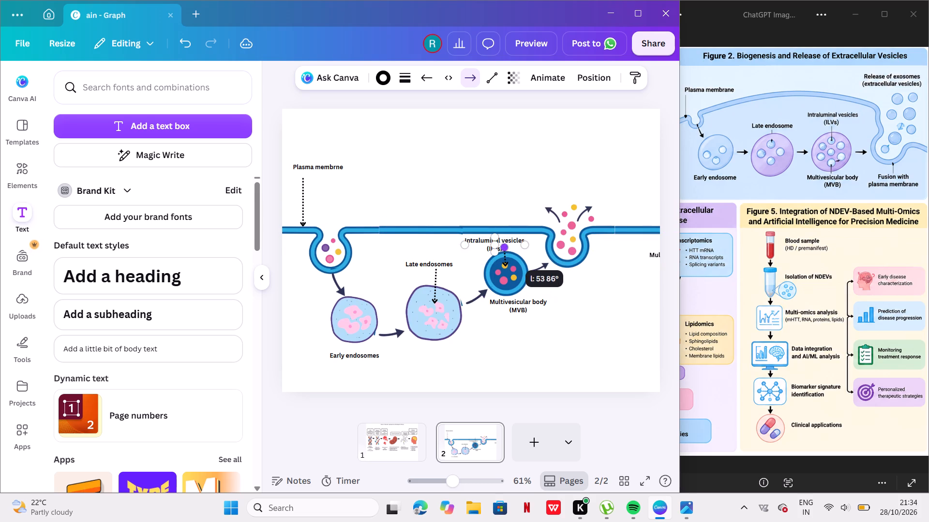
left_click_drag(506, 247, 506, 248)
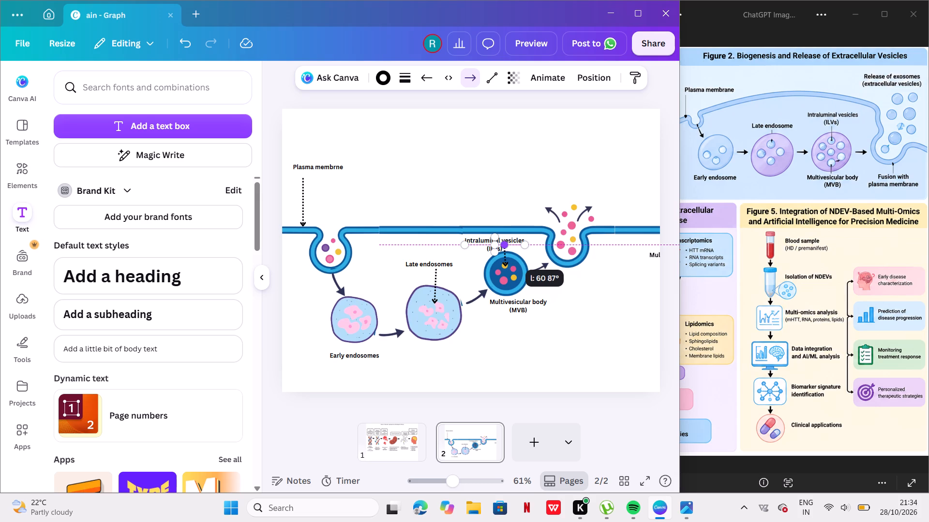
left_click_drag(506, 248, 507, 249)
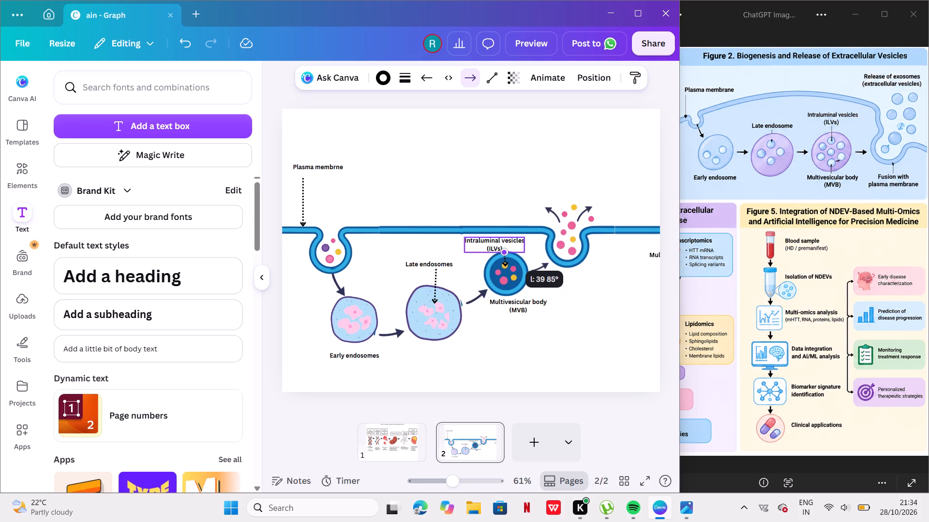
left_click_drag(507, 249, 507, 249)
left_click_drag(507, 249, 508, 249)
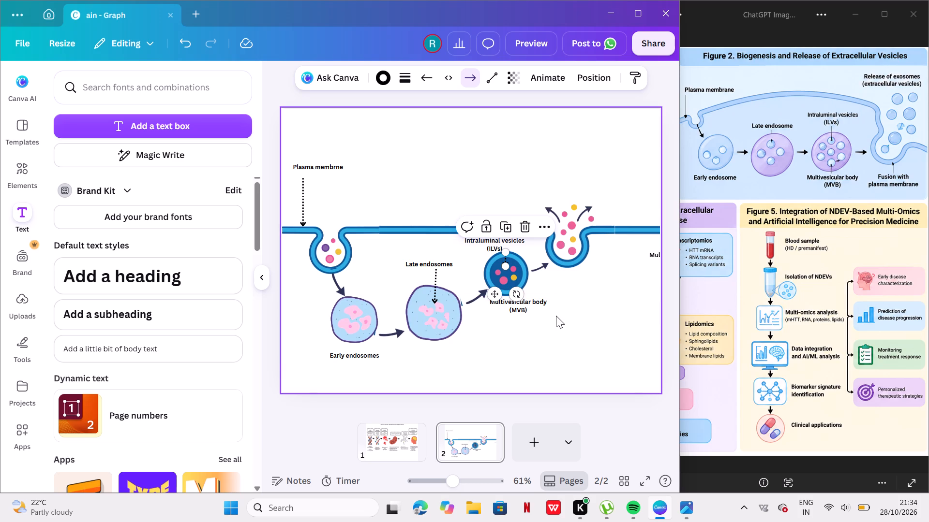
left_click(556, 316)
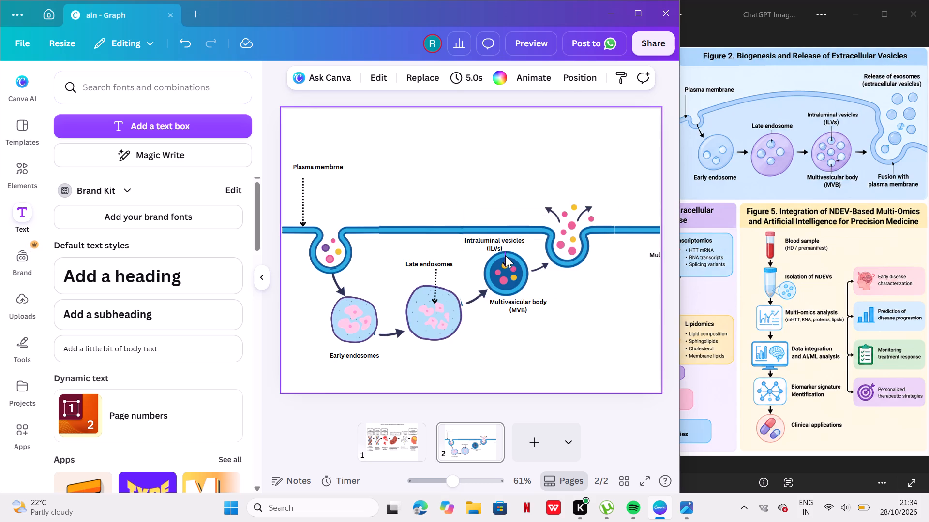
left_click(506, 257)
left_click_drag(506, 249, 506, 244)
left_click(578, 283)
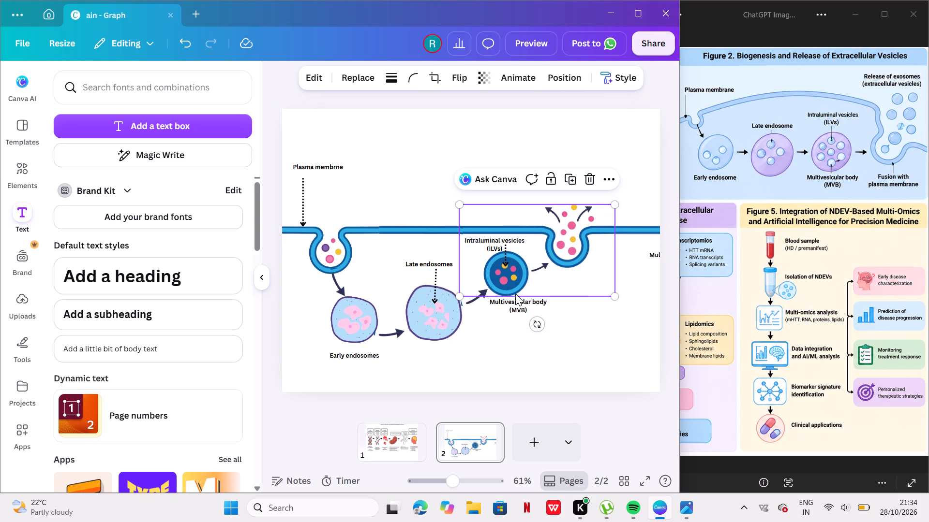
Duplicate the short dotted arrow, nudge the "Multivesicular body (MVB)" label down, and place the copy from the vesicle body's lower part to that label.
left_click(507, 257)
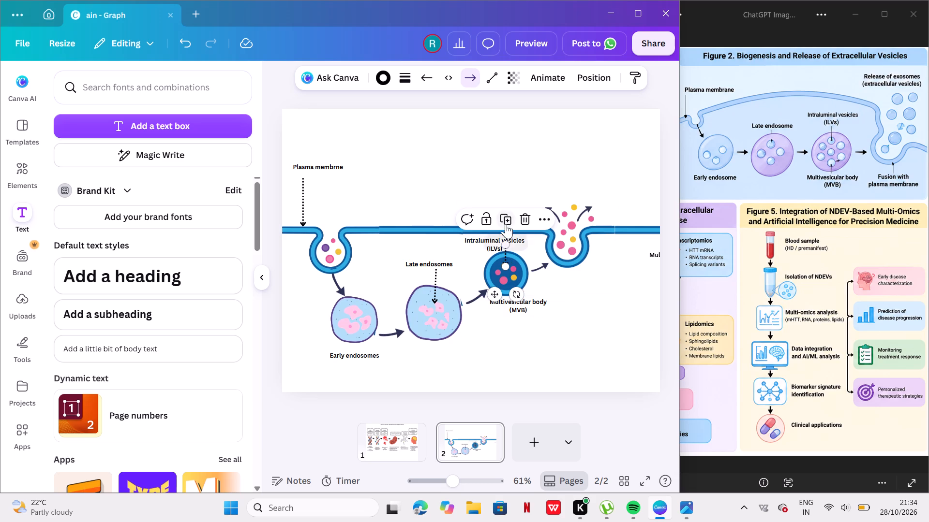
left_click(506, 224)
left_click_drag(522, 308, 522, 312)
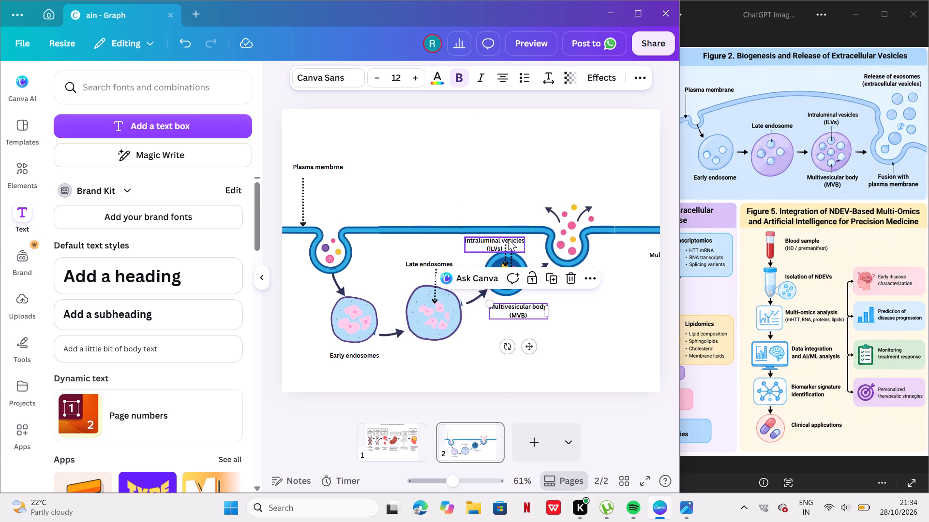
left_click(511, 256)
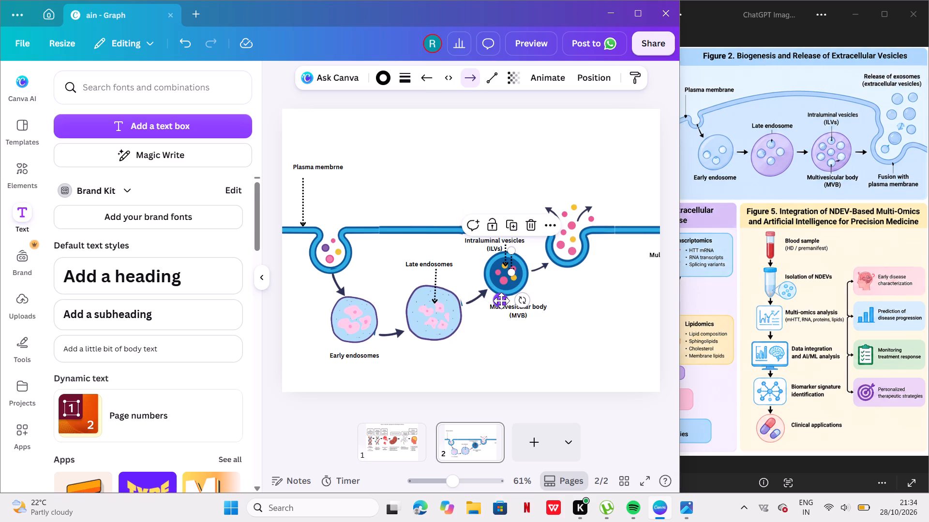
left_click_drag(501, 301, 508, 314)
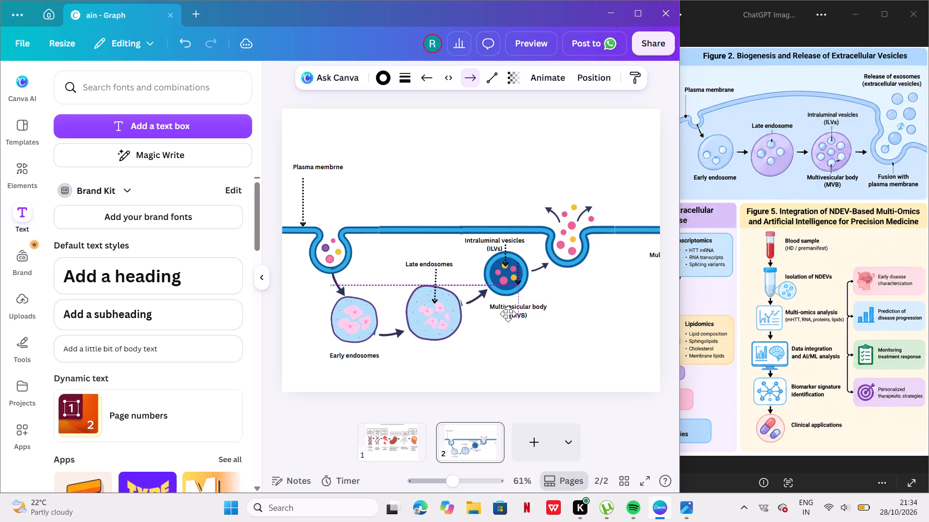
left_click_drag(508, 314, 499, 334)
left_click(499, 334)
left_click(499, 334)
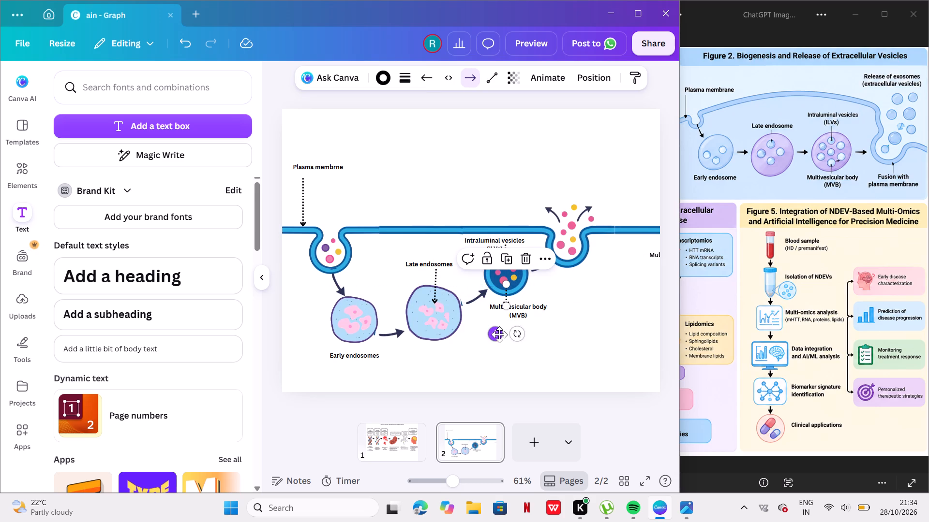
left_click(481, 336)
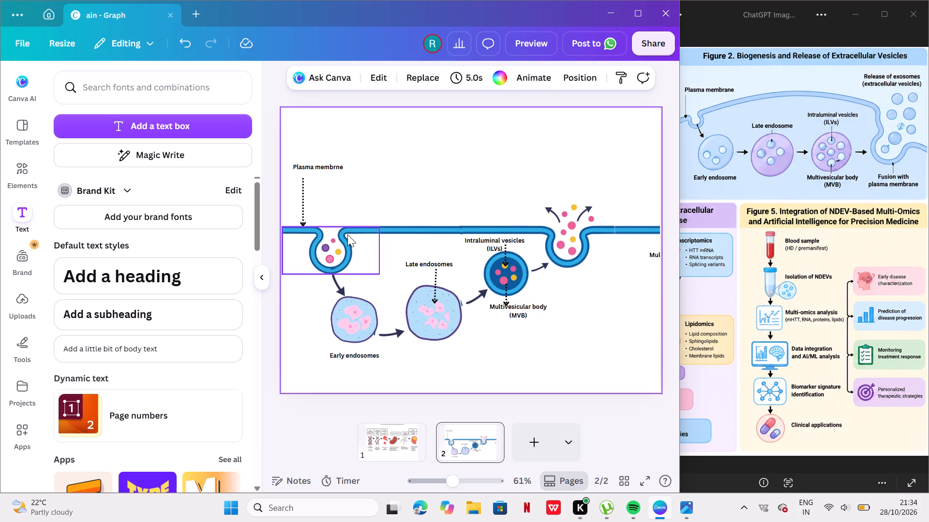
Duplicate the dotted "Plasma membrne" arrow and place the copy below and to the right of the vesicle-releasing membrane pit.
left_click(300, 201)
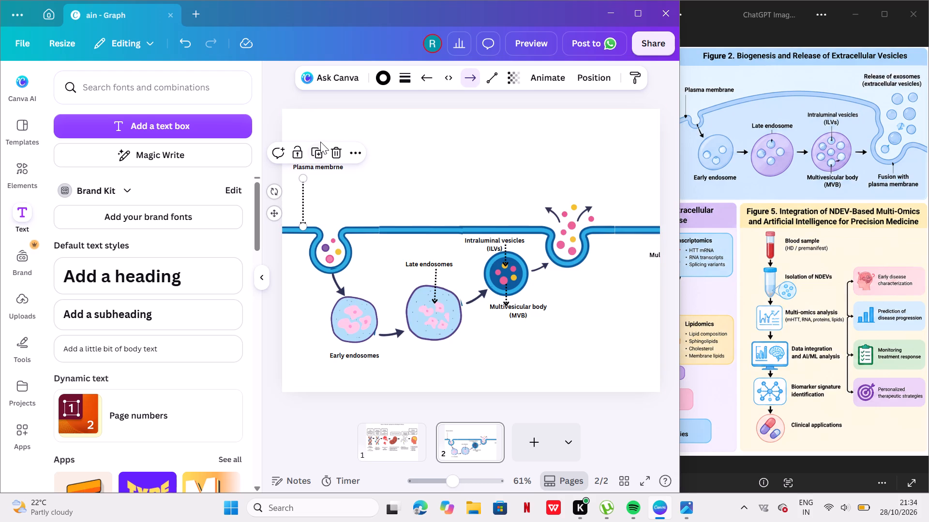
left_click(316, 155)
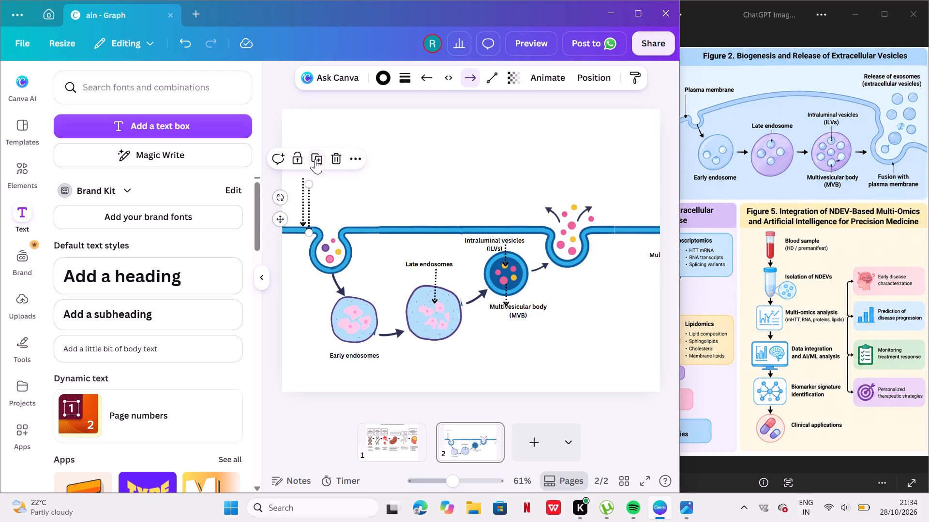
left_click_drag(307, 201, 349, 201)
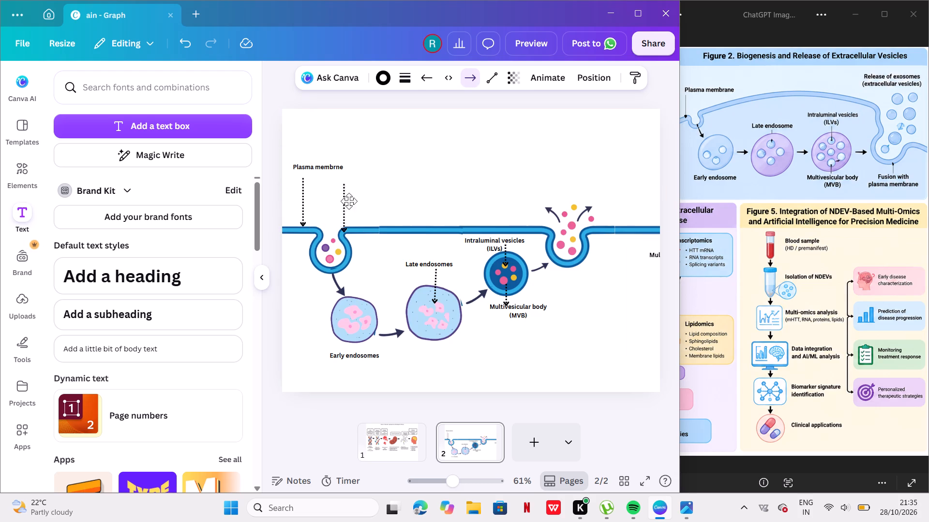
left_click_drag(349, 201, 511, 252)
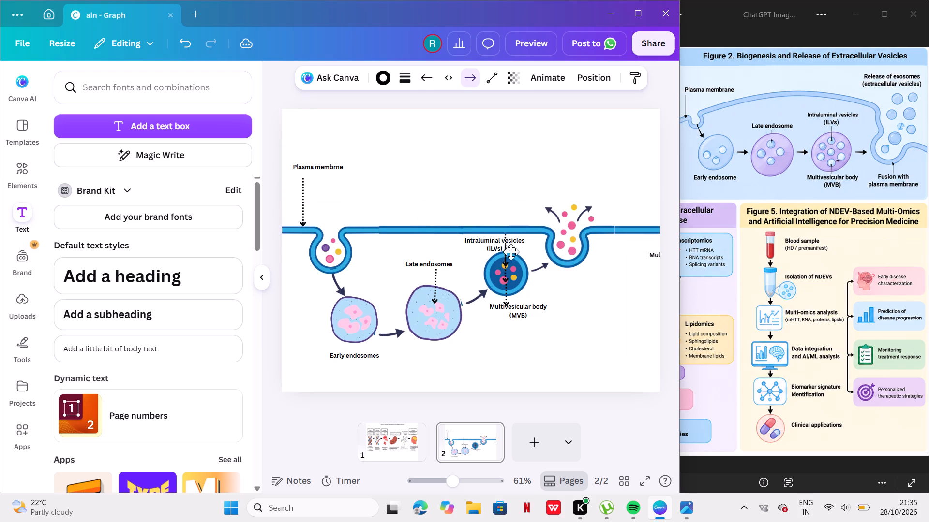
left_click_drag(511, 252, 604, 269)
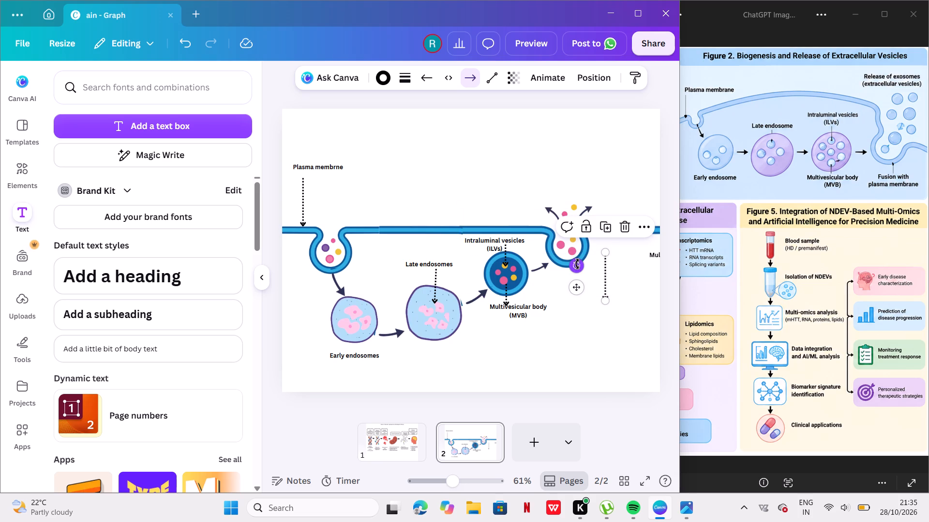
Rotate the copied dotted arrow to point diagonally up and left, with its tip touching the bottom of the vesicle-releasing membrane pit.
left_click_drag(578, 265, 689, 247)
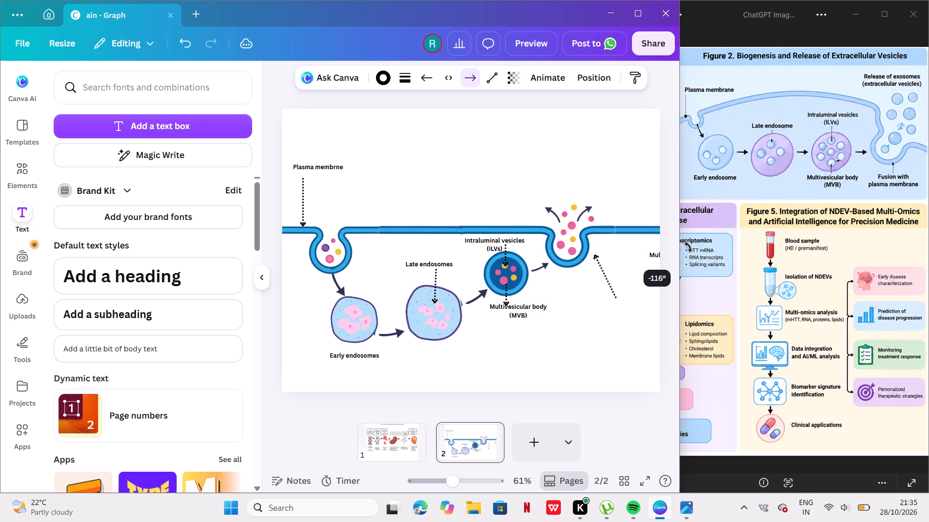
left_click_drag(689, 247, 670, 243)
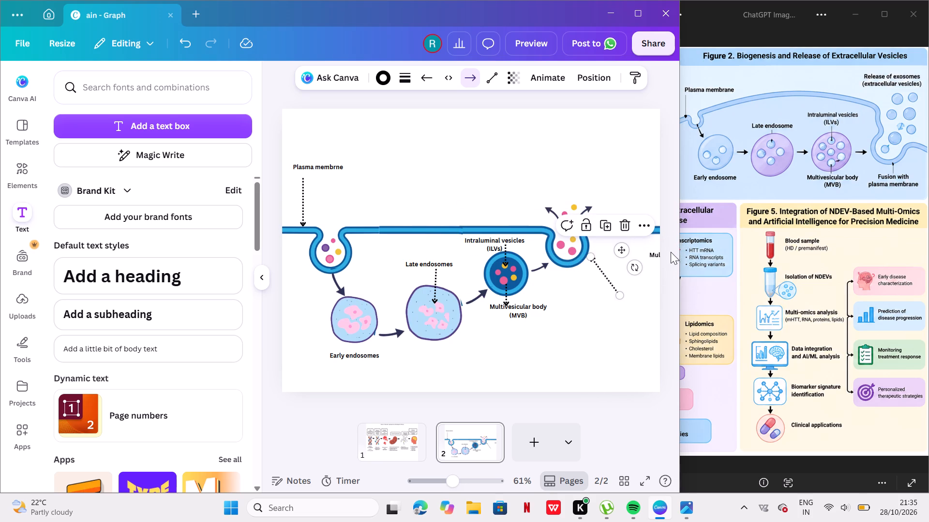
left_click_drag(612, 283, 609, 285)
left_click_drag(609, 285, 598, 288)
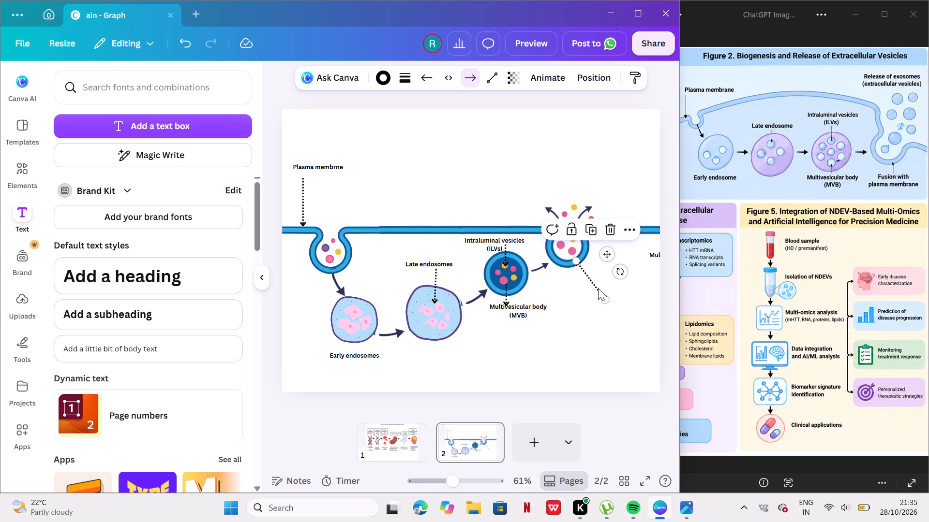
left_click(599, 318)
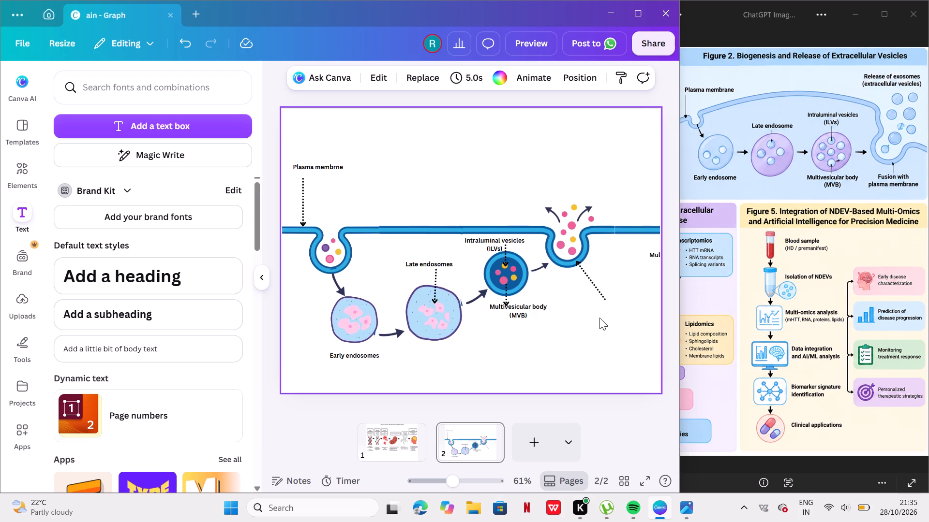
Move the "Multivesicular body (MVB)" label slightly down and left so it sits centred below its dotted arrow.
left_click(539, 306)
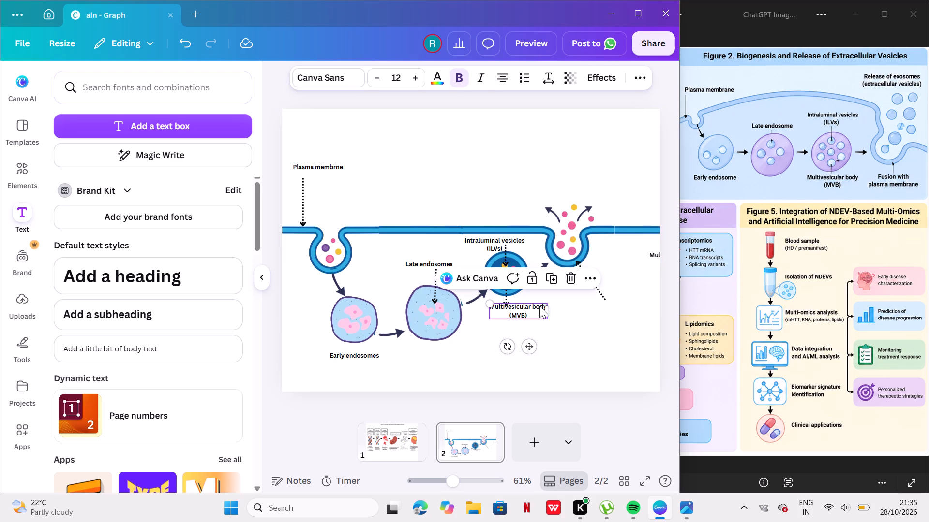
left_click_drag(539, 306, 535, 312)
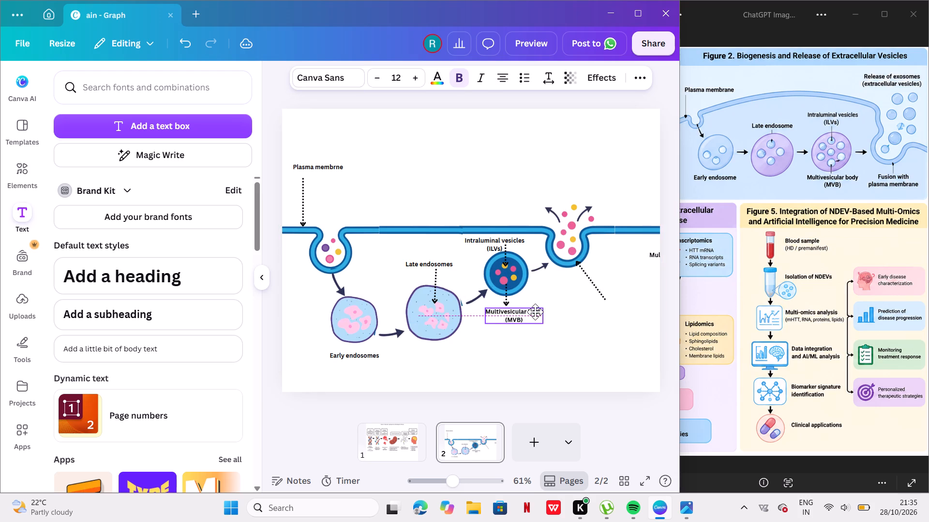
left_click_drag(535, 312, 535, 312)
Duplicate the "Multivesicular body (MVB)" label and place the copy below the lower end of the diagonal dotted arrow.
left_click(543, 286)
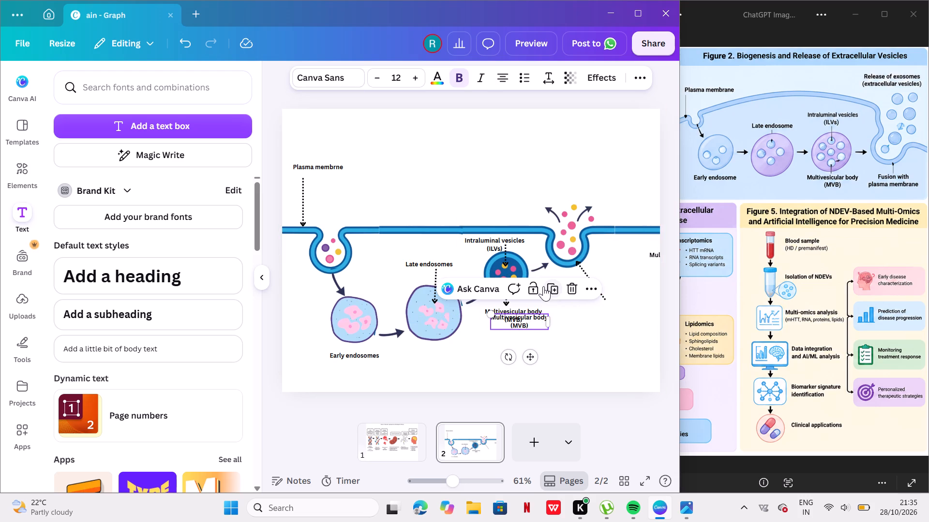
left_click_drag(529, 359, 600, 355)
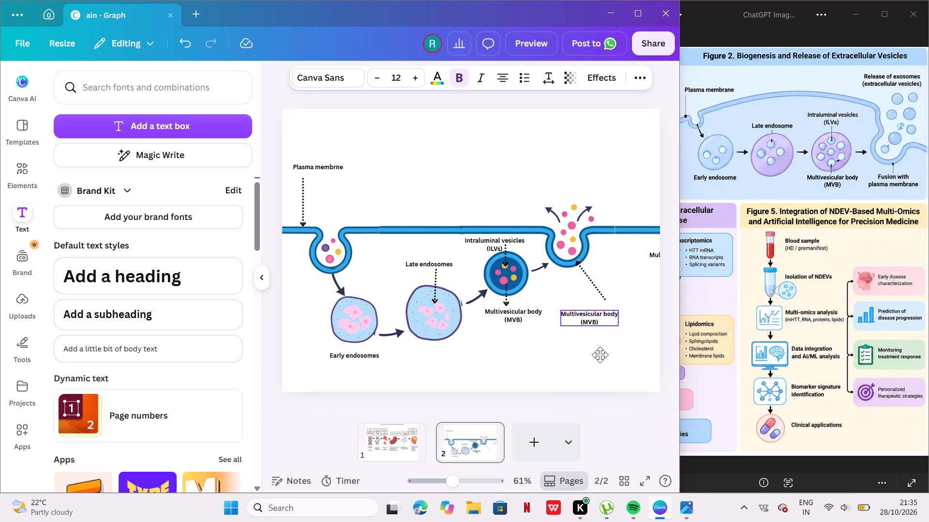
left_click_drag(600, 355, 609, 355)
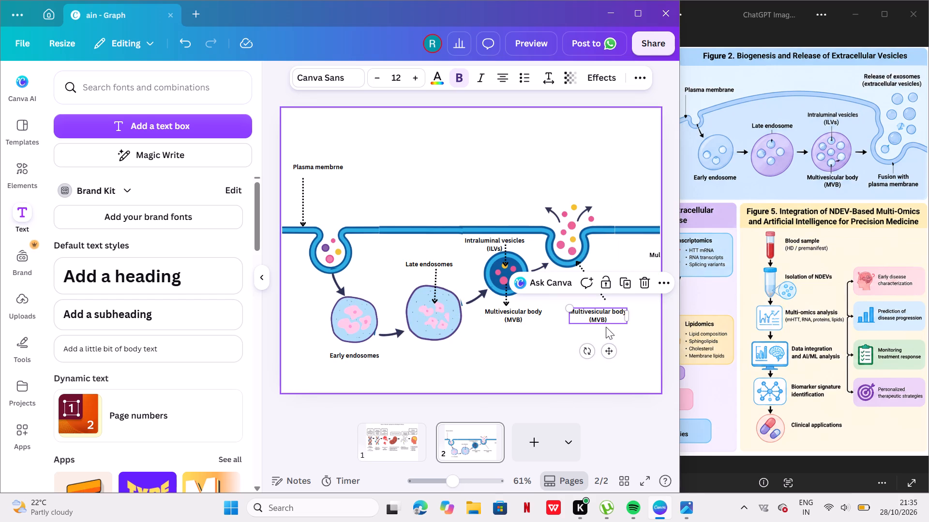
Replace the copied label's text with "Fusion with plasma membrane".
double_click(608, 311)
key("BackSpace")
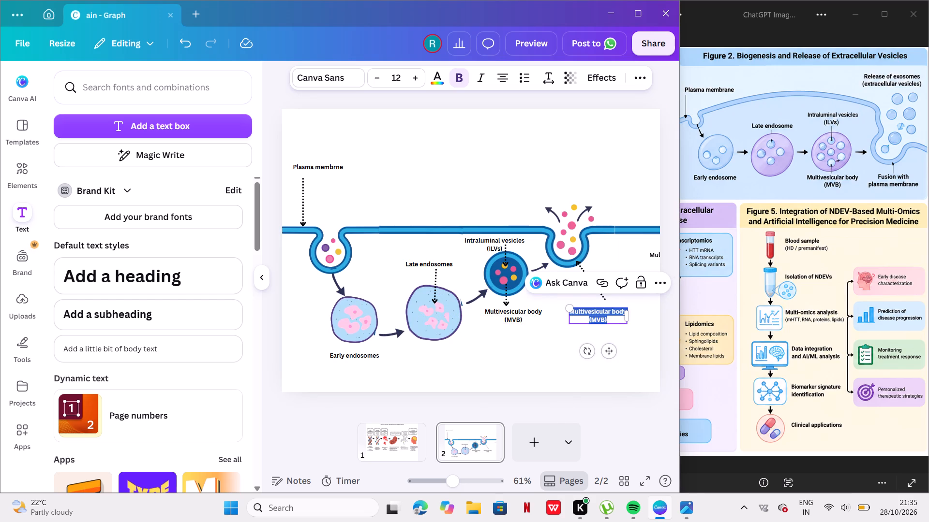
type("fus")
key("BackSpace")
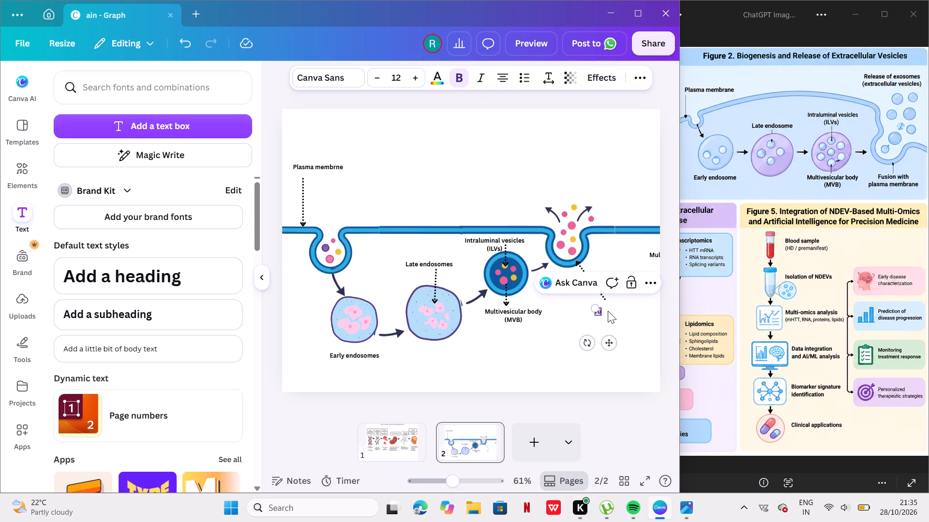
key("BackSpace")
key("BackSpace")
key("f")
type("use")
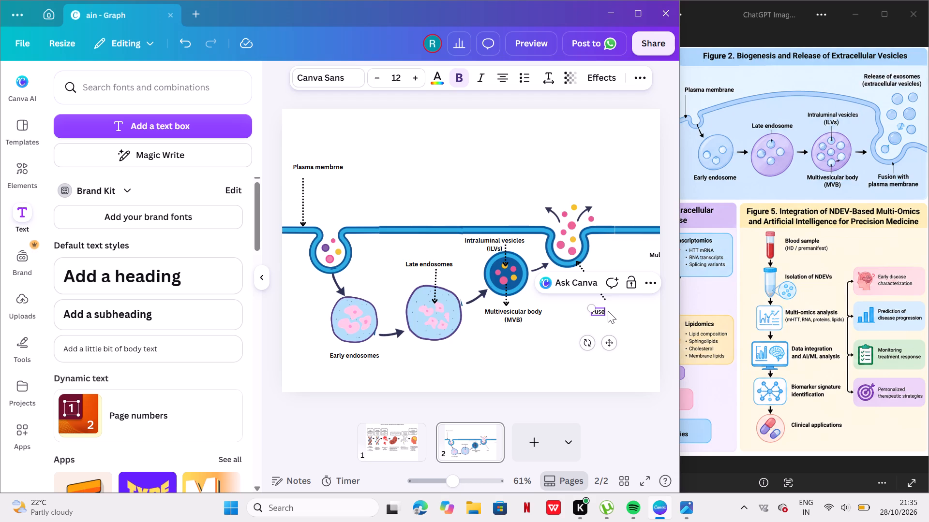
key("BackSpace")
key("i")
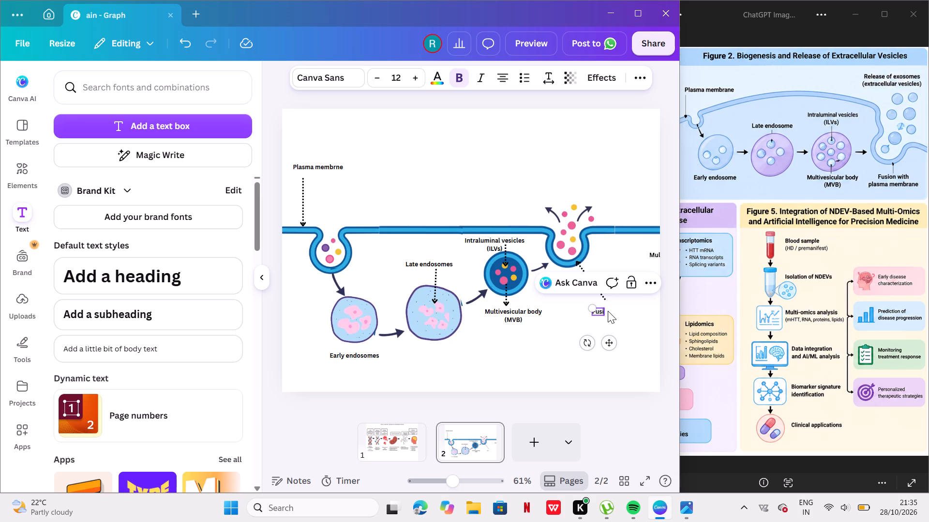
type("on")
key("space")
key("e")
key("BackSpace")
type("with")
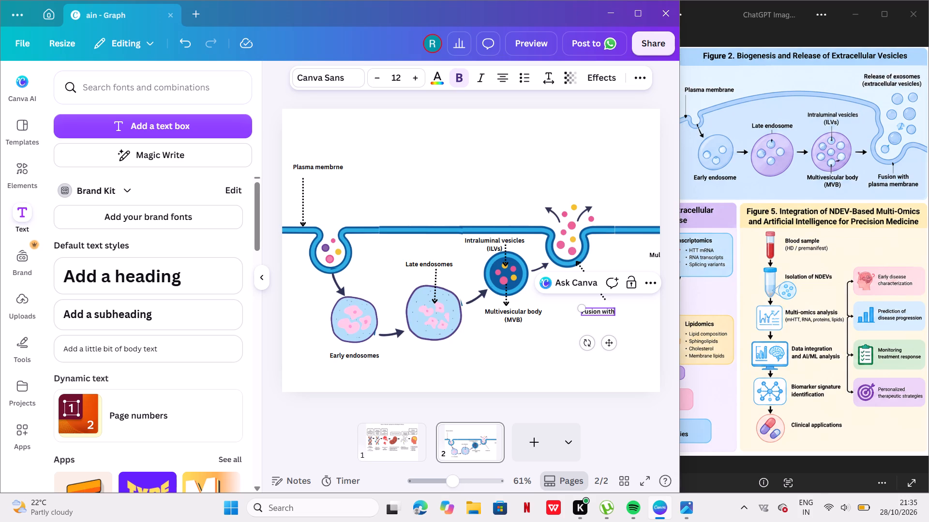
key("space")
type("pl")
type("as")
type("ma mem")
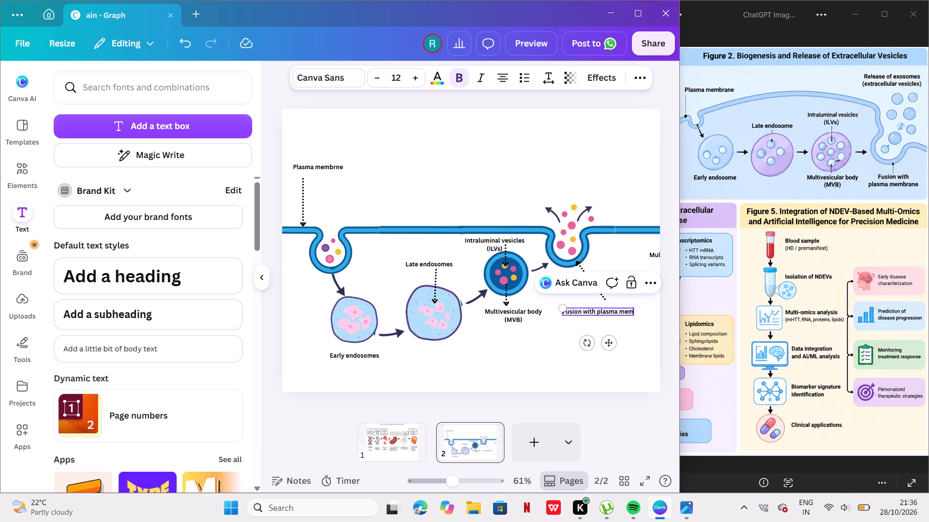
type("brane")
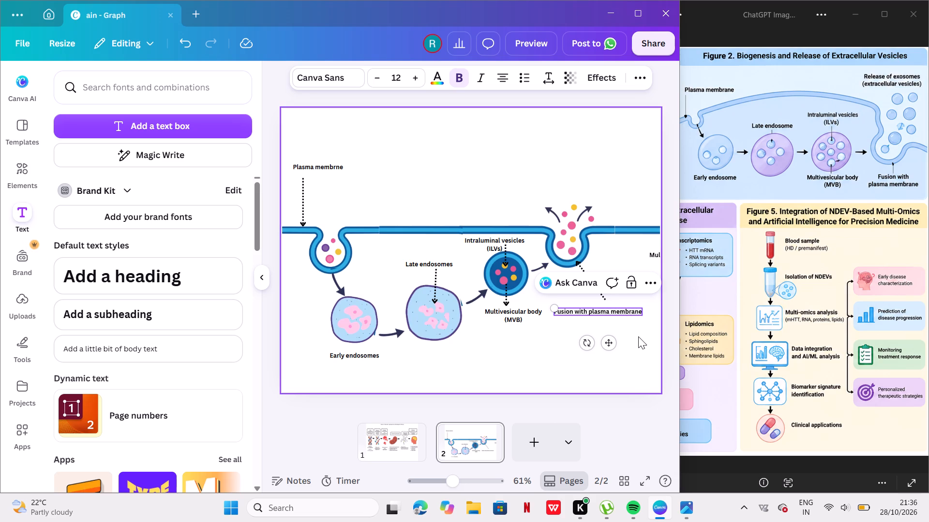
Move the "Fusion with plasma membrane" label slightly up and right, directly beneath the diagonal dotted arrow's lower end.
left_click(638, 336)
left_click_drag(621, 311, 626, 311)
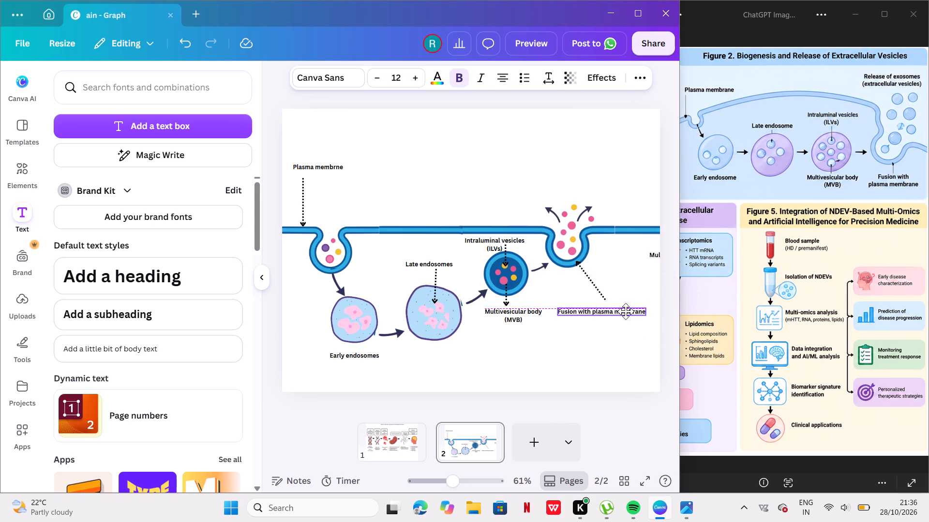
left_click_drag(626, 311, 629, 305)
left_click(629, 317)
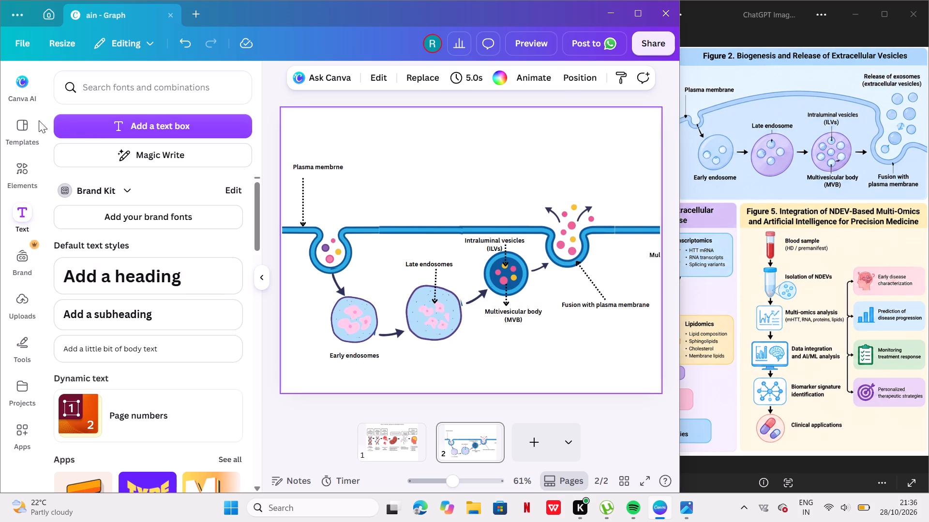
Browse the full collection of recently used elements for a vesicle graphic.
left_click(38, 169)
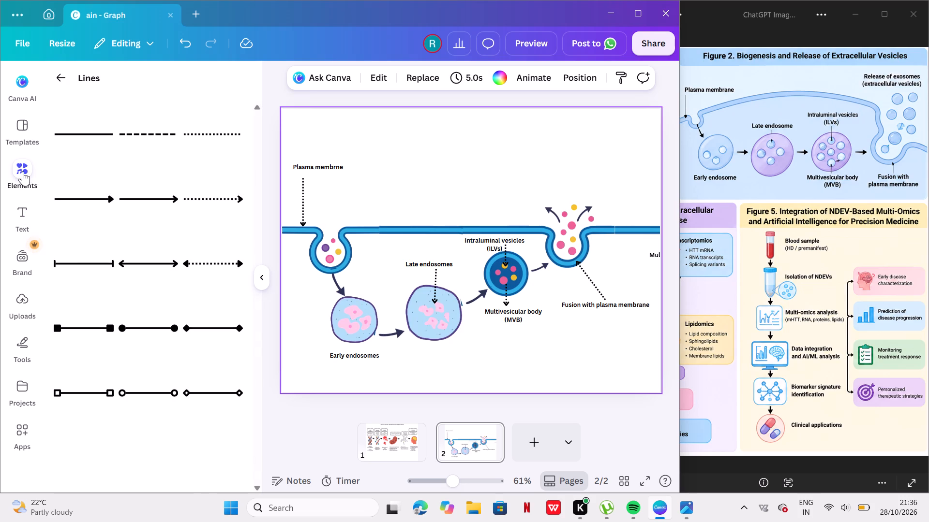
left_click(23, 171)
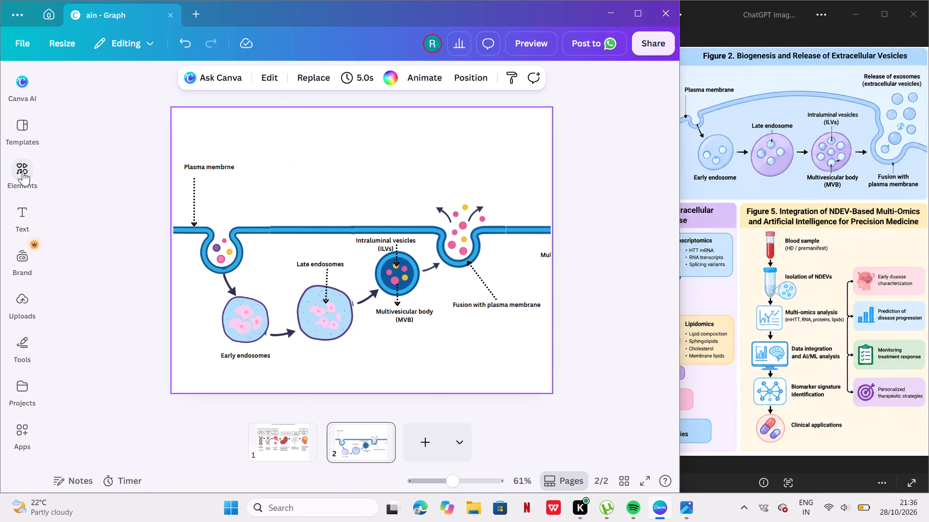
left_click(23, 171)
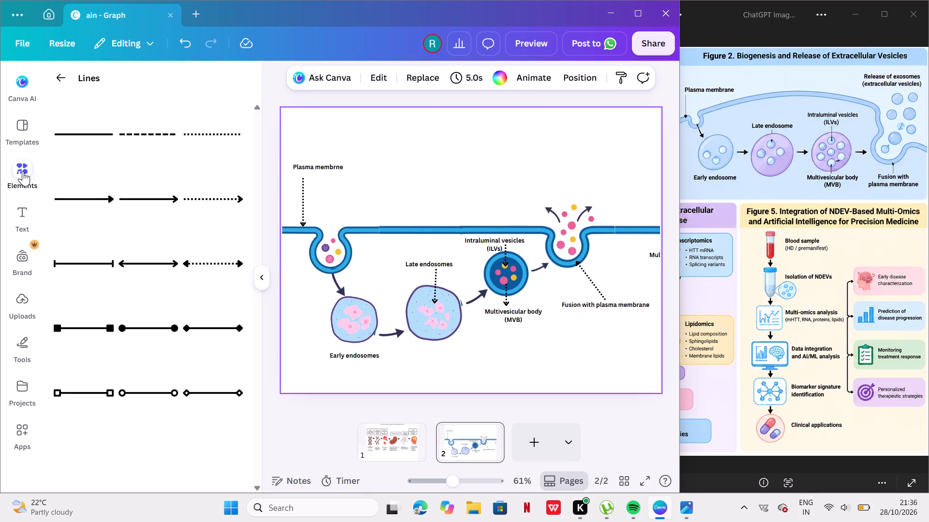
left_click(22, 174)
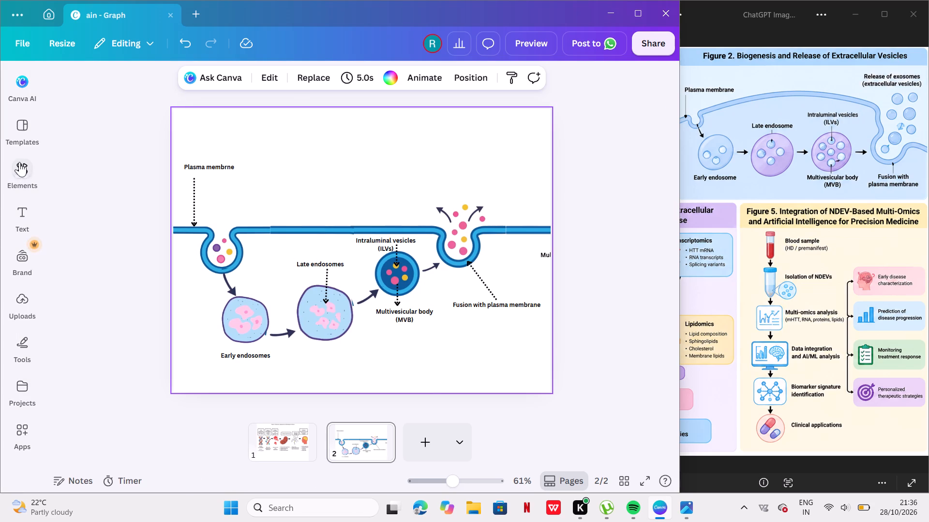
left_click(27, 339)
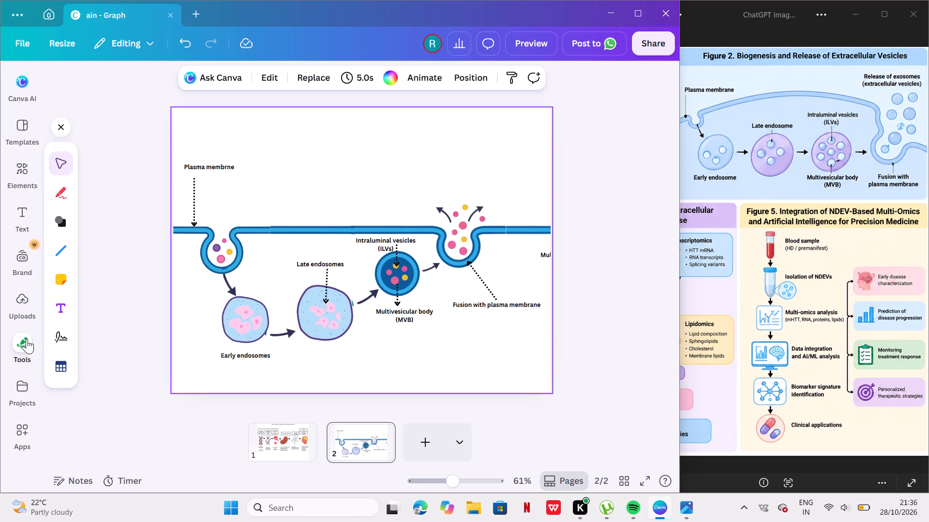
left_click(21, 172)
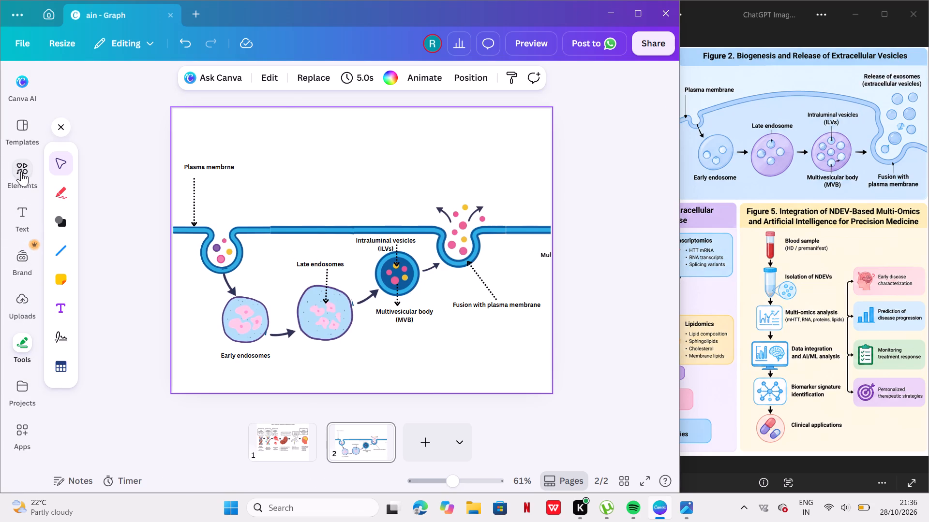
left_click(21, 172)
left_click(24, 161)
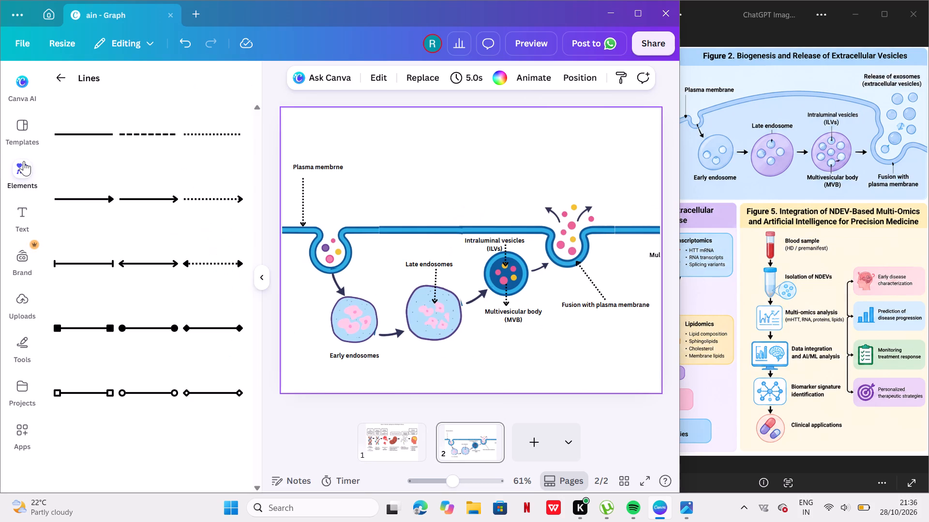
left_click(59, 79)
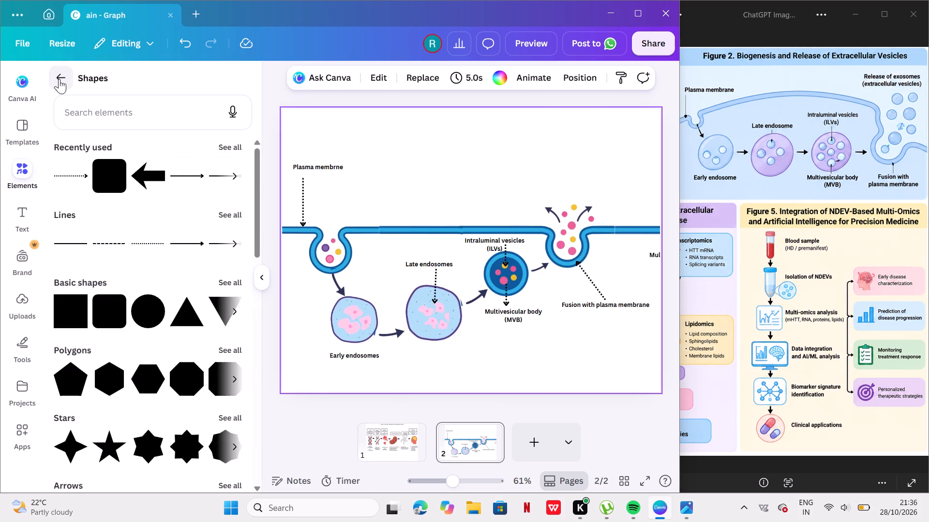
left_click(59, 79)
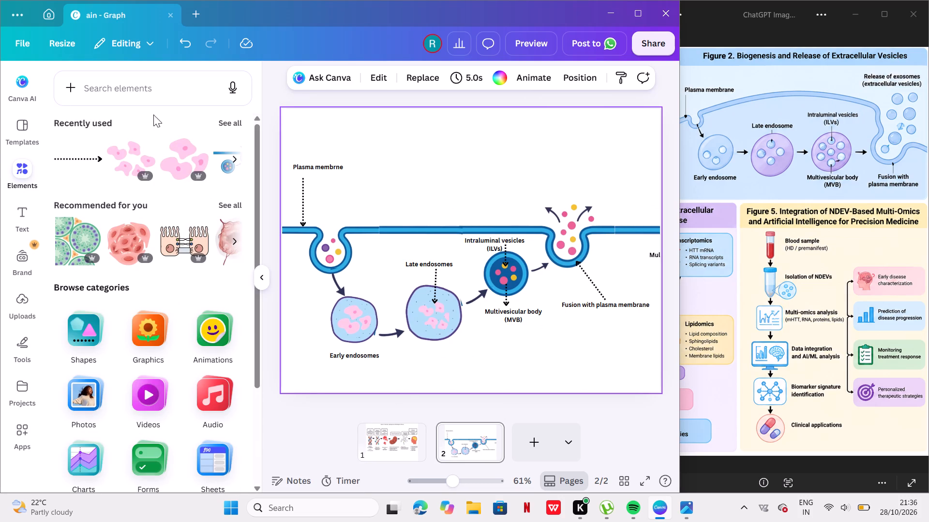
left_click(230, 118)
scroll(152, 268, "down", 4)
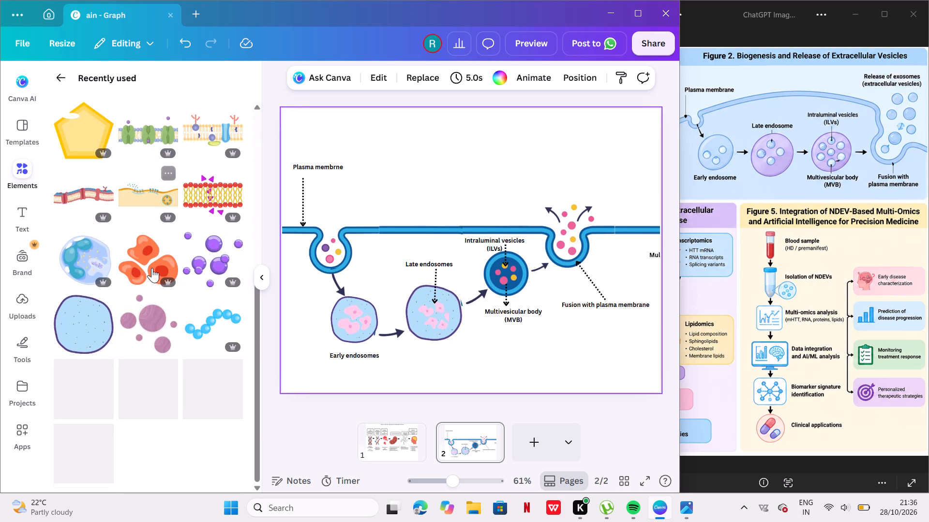
scroll(152, 268, "down", 1)
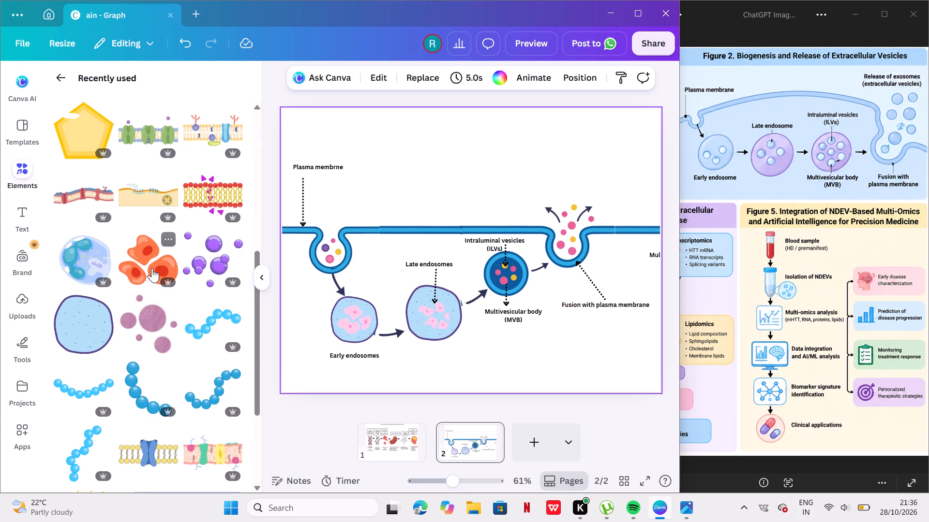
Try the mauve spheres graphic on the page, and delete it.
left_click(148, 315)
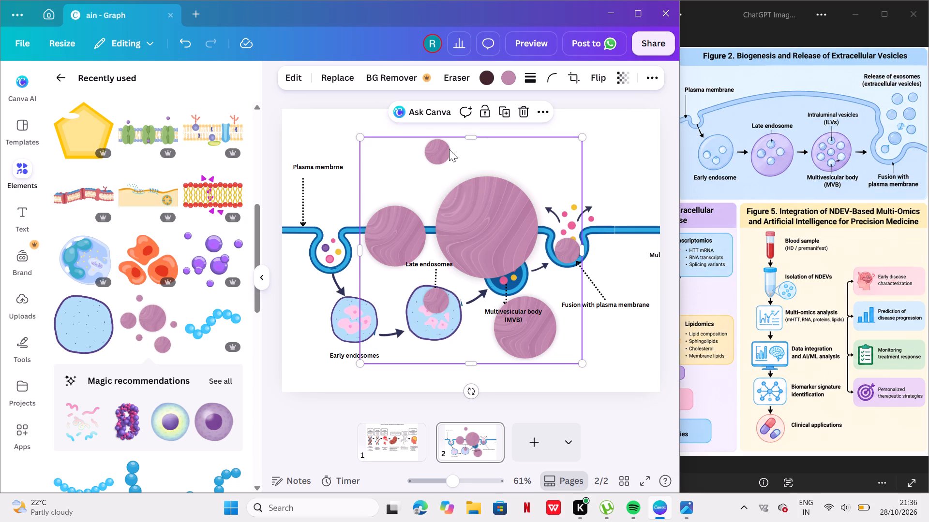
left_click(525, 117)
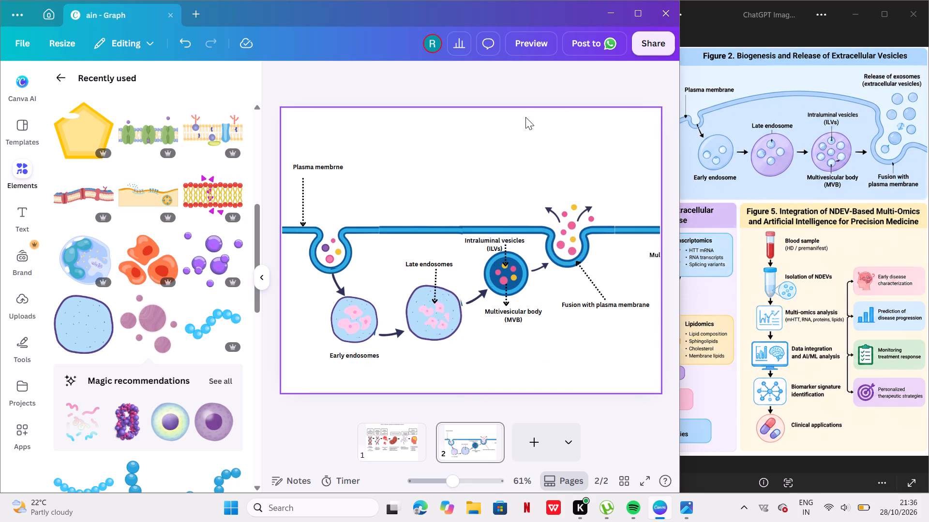
Add the purple spheres graphic from the recently used elements, shrink it, and place it above the membrane's right-hand opening.
left_click(203, 269)
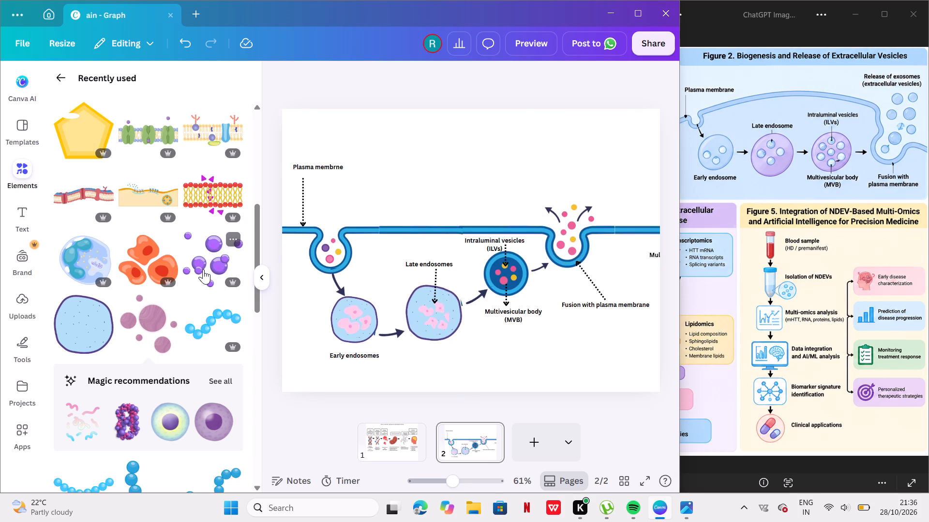
left_click_drag(481, 207, 583, 129)
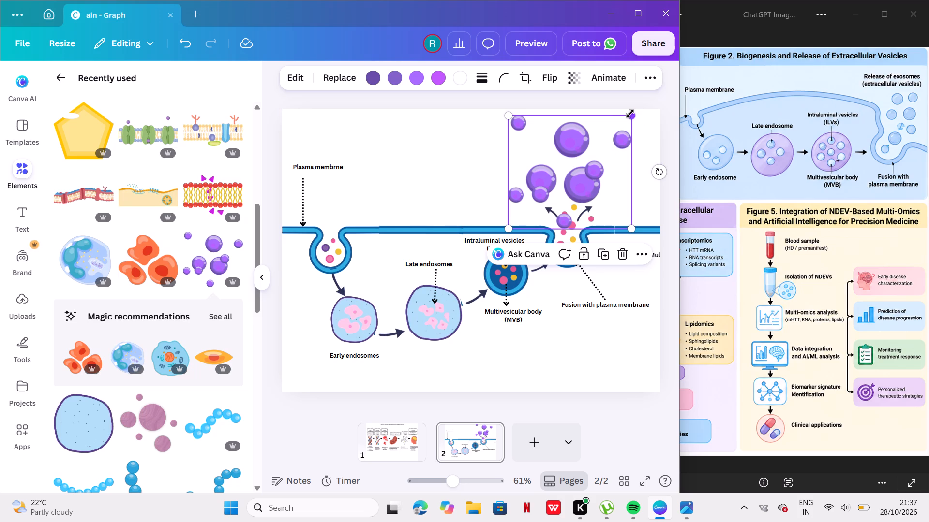
left_click_drag(630, 114, 550, 188)
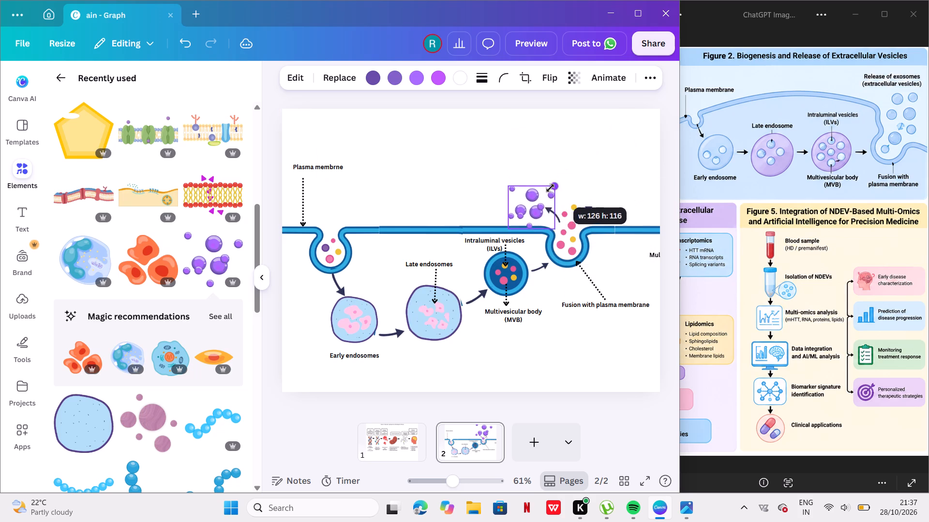
left_click_drag(550, 188, 547, 190)
left_click_drag(528, 211, 577, 187)
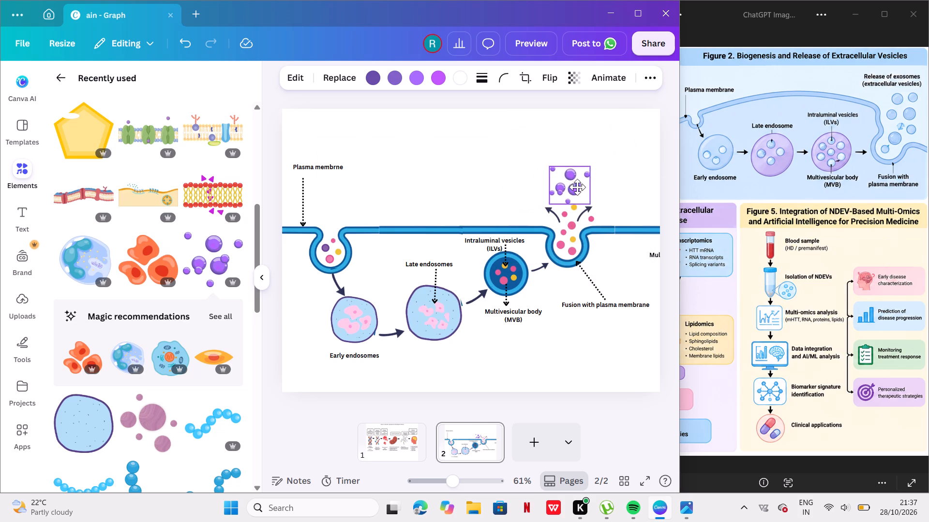
left_click_drag(577, 187, 569, 219)
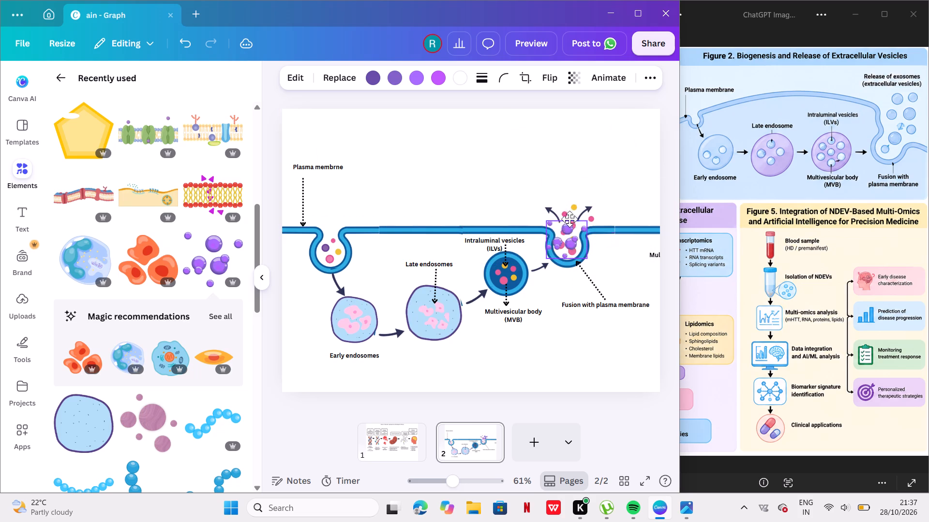
left_click_drag(569, 219, 581, 192)
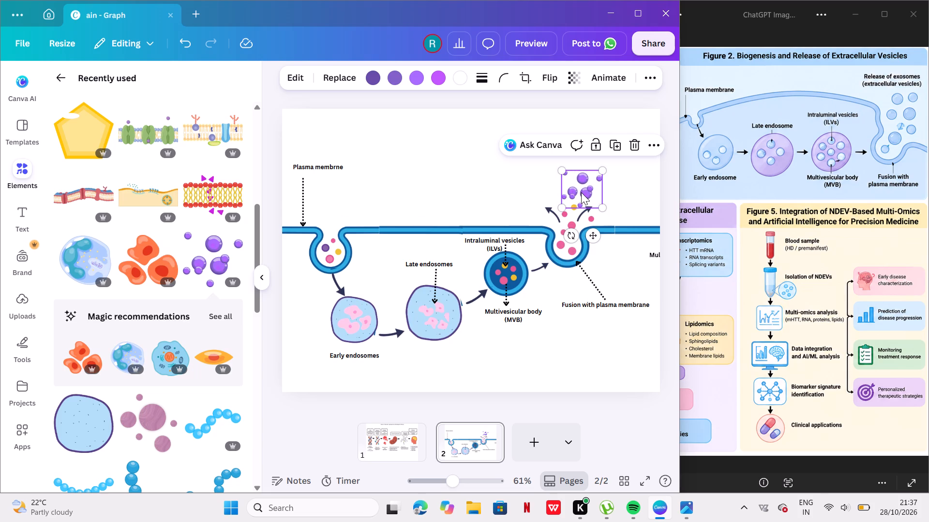
Recolour the spheres graphic's bright violet to pink and its light purple to coral red #e76756.
left_click(438, 78)
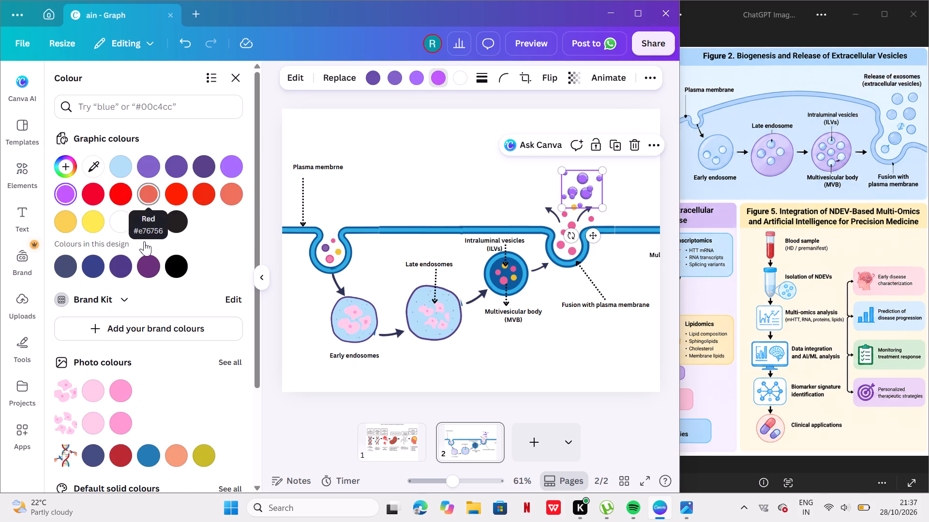
left_click(121, 388)
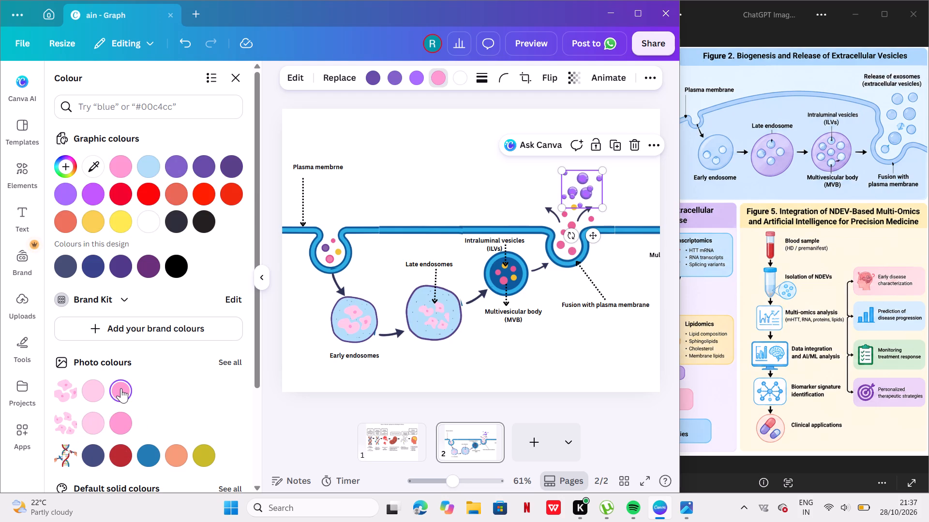
left_click(121, 388)
left_click(412, 76)
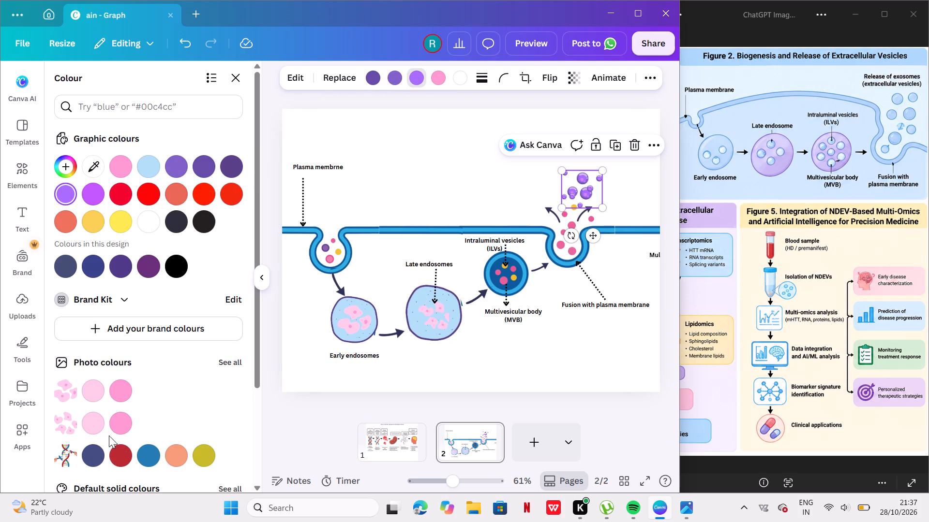
left_click(93, 392)
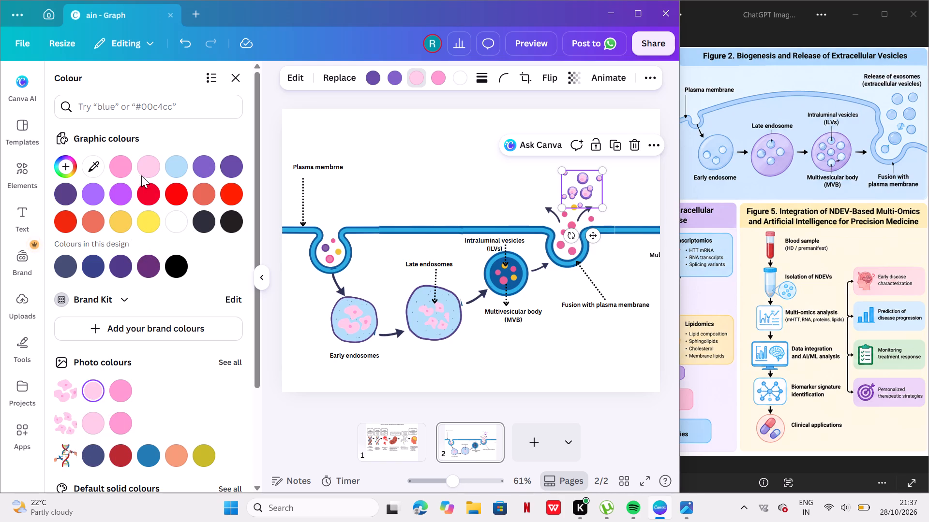
left_click(90, 224)
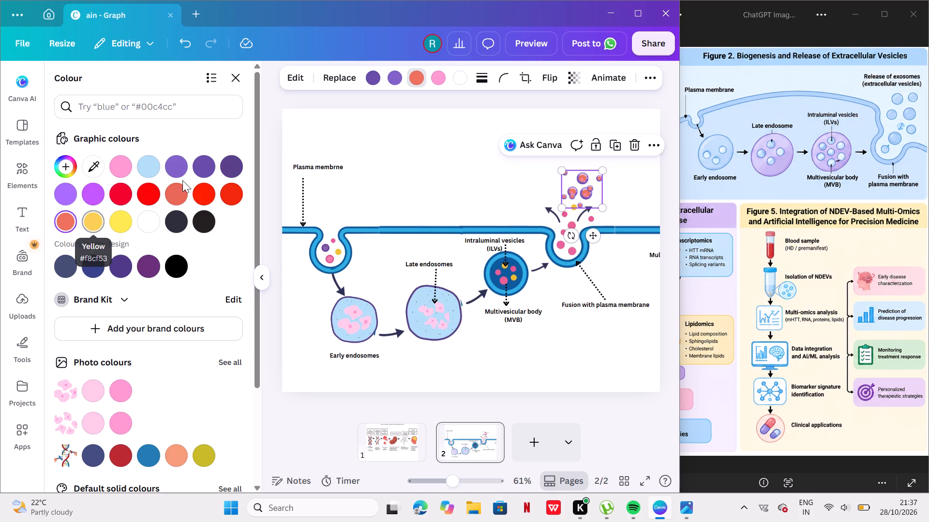
left_click(182, 195)
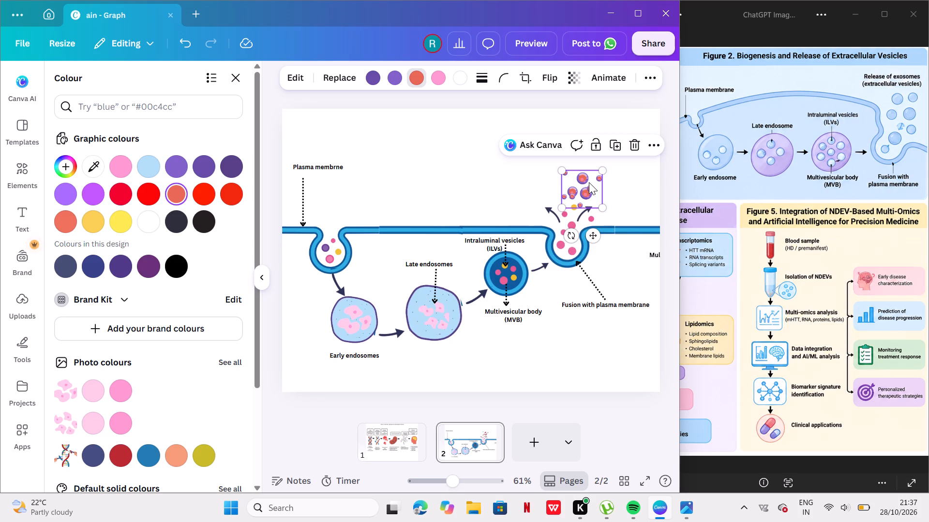
Recolour the spheres graphic's dark purple to coral red and its medium purple to bright red, using the default solid colours.
left_click(372, 78)
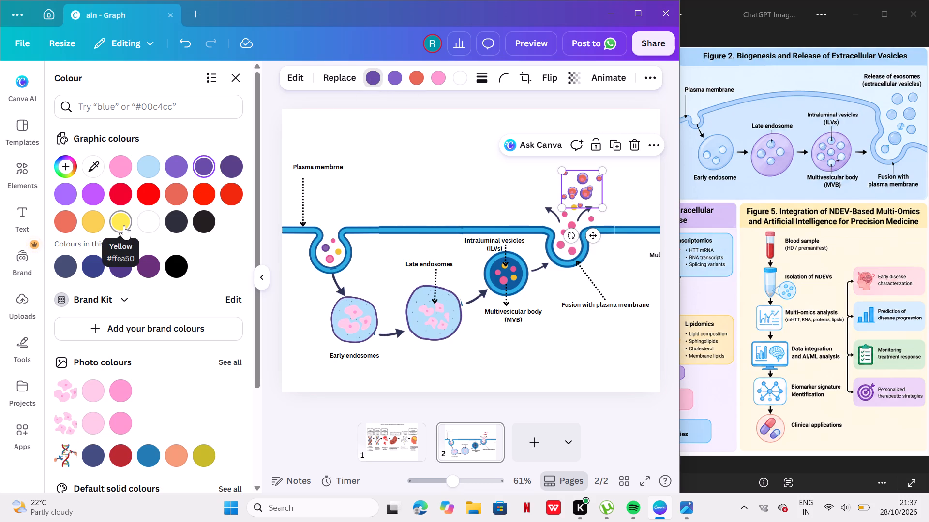
scroll(112, 375, "down", 1)
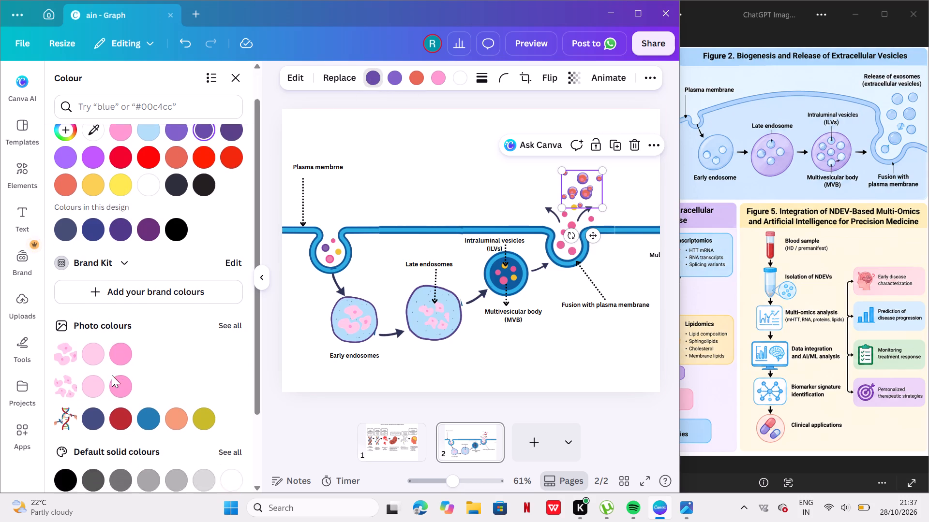
scroll(112, 375, "down", 4)
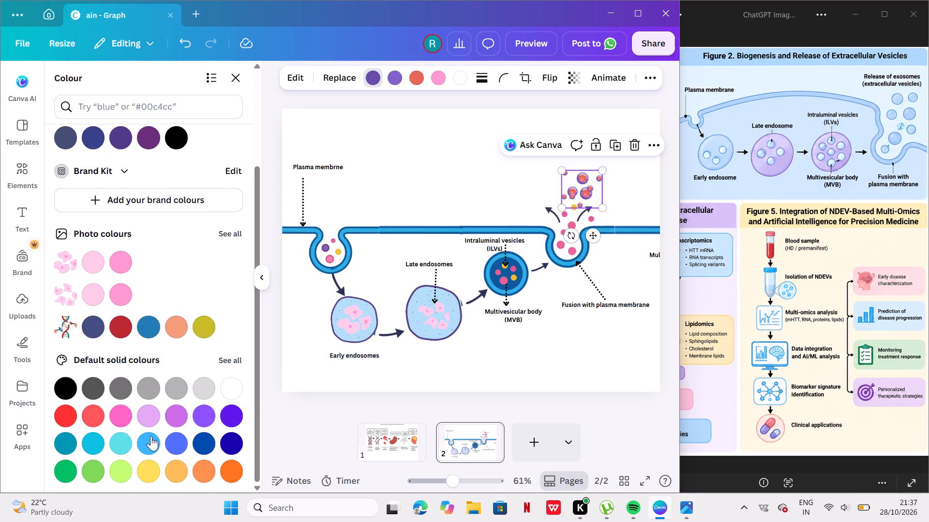
left_click(96, 422)
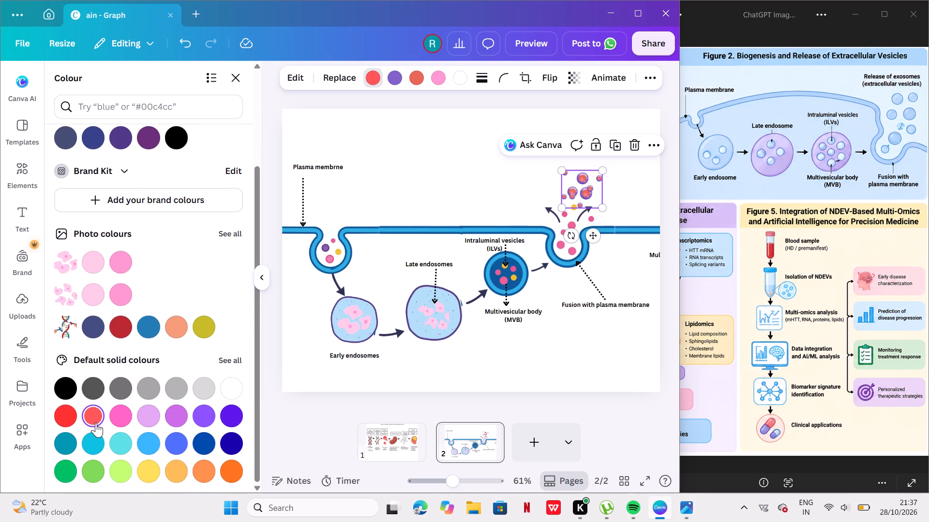
left_click(96, 422)
left_click(399, 72)
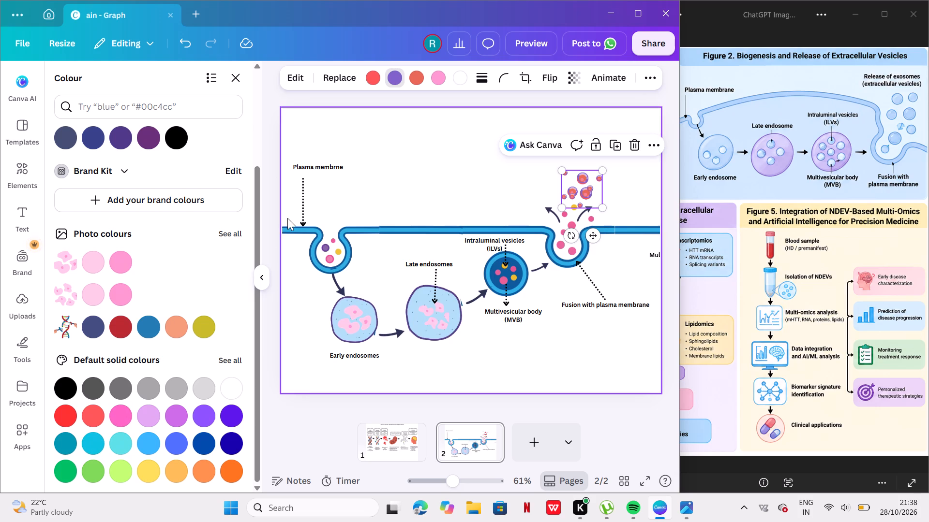
left_click(58, 421)
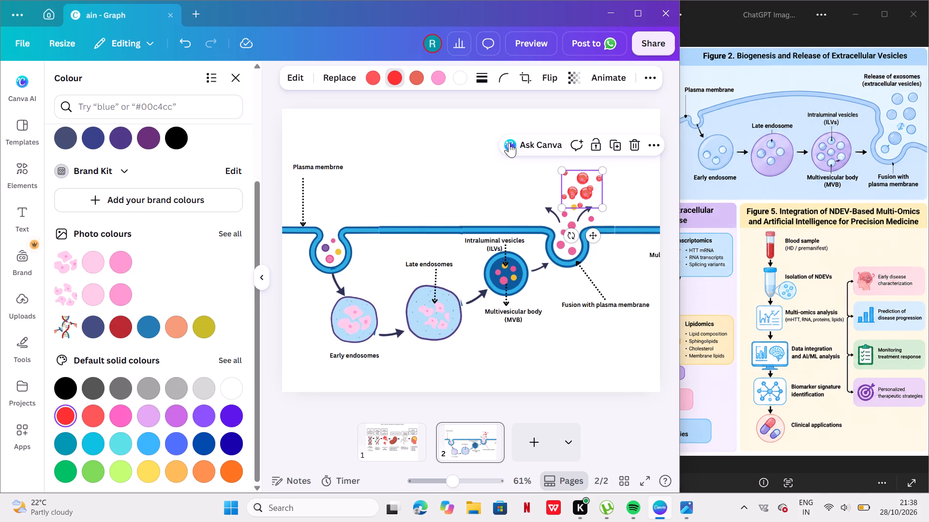
Move the red spheres graphic down so it sits just above the membrane's right-hand opening, over the right curved arrow.
left_click_drag(585, 179, 578, 198)
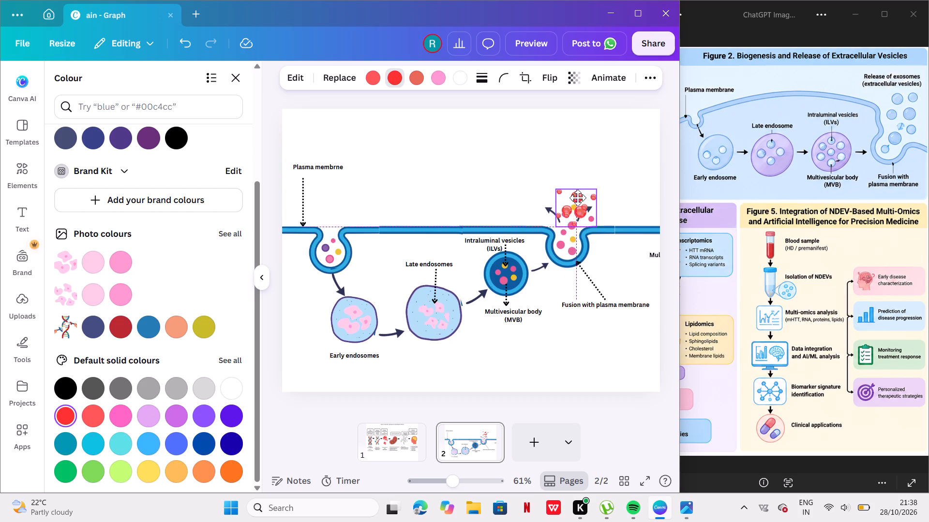
left_click_drag(578, 198, 578, 197)
left_click_drag(578, 196, 586, 196)
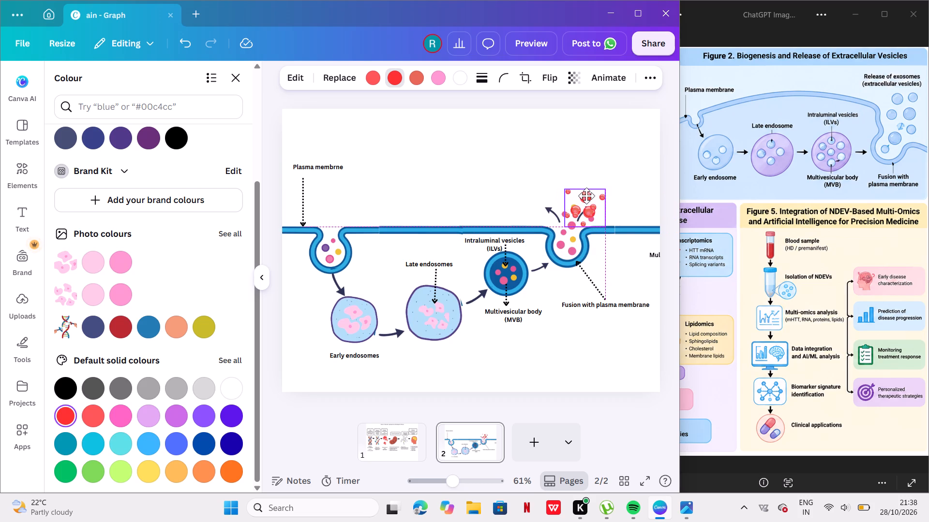
left_click_drag(586, 196, 584, 194)
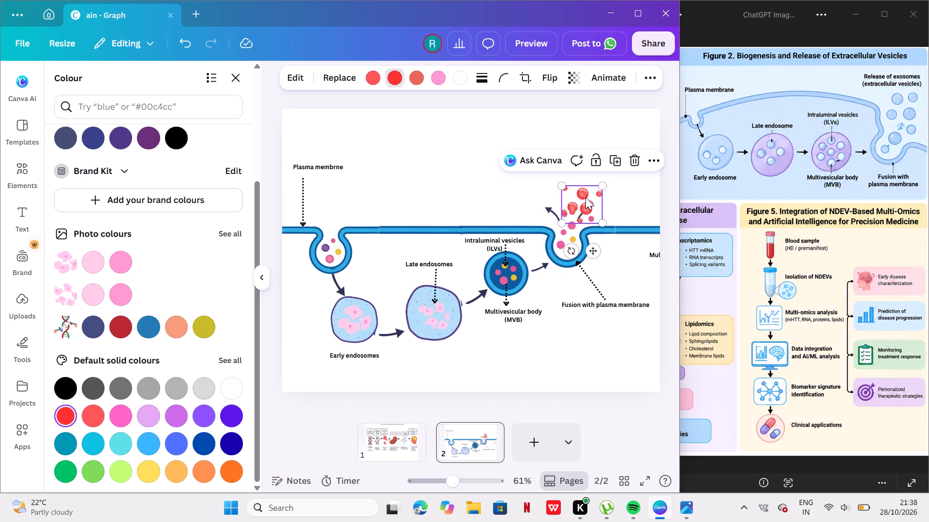
left_click(585, 197)
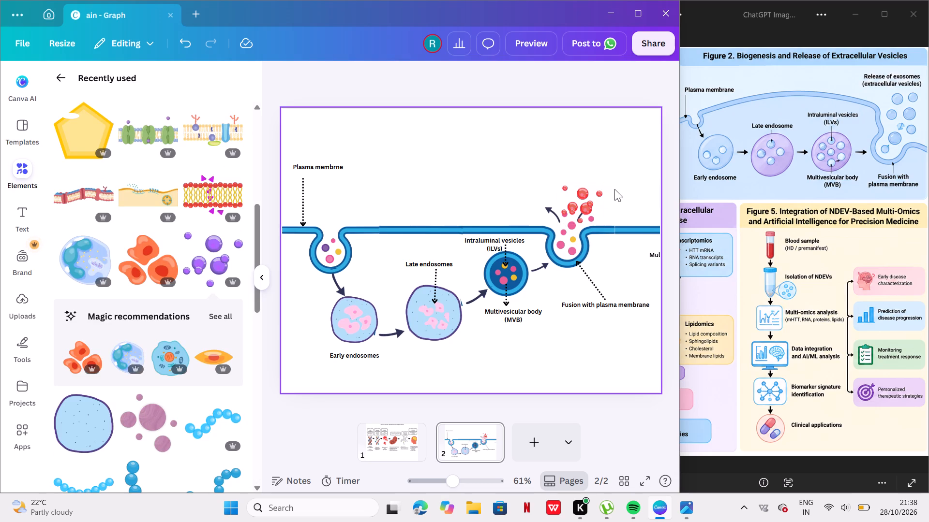
left_click(539, 266)
left_click(539, 266)
Duplicate the "Fusion with plasma membrane" label and place the copy above the red spheres.
left_click(572, 299)
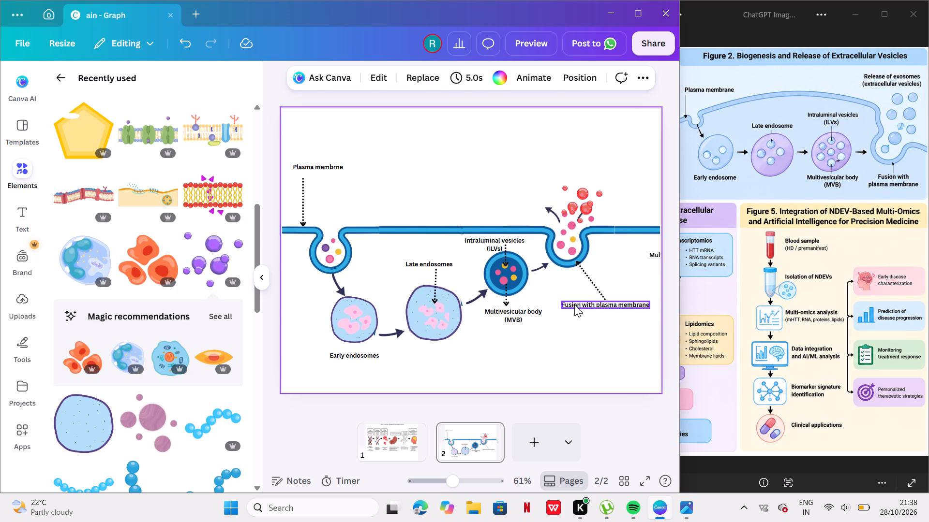
left_click(574, 304)
left_click(626, 272)
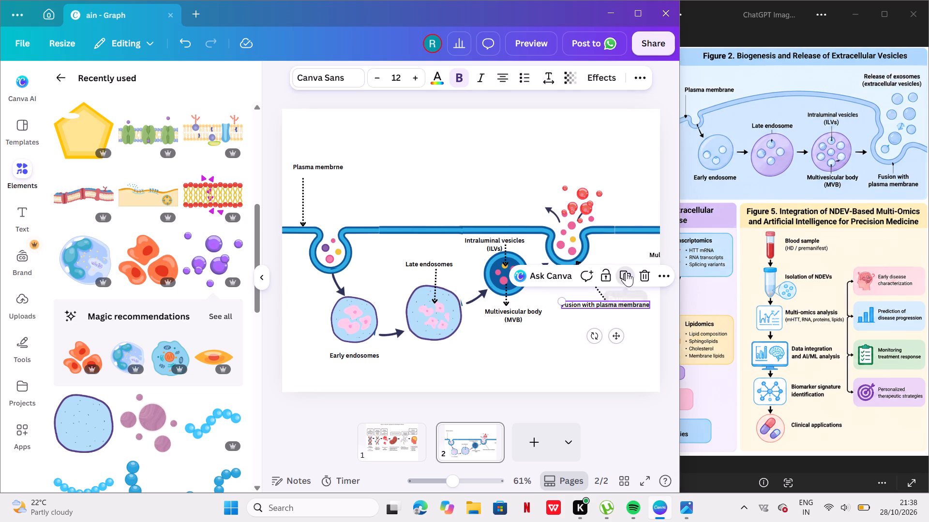
left_click_drag(647, 296, 540, 161)
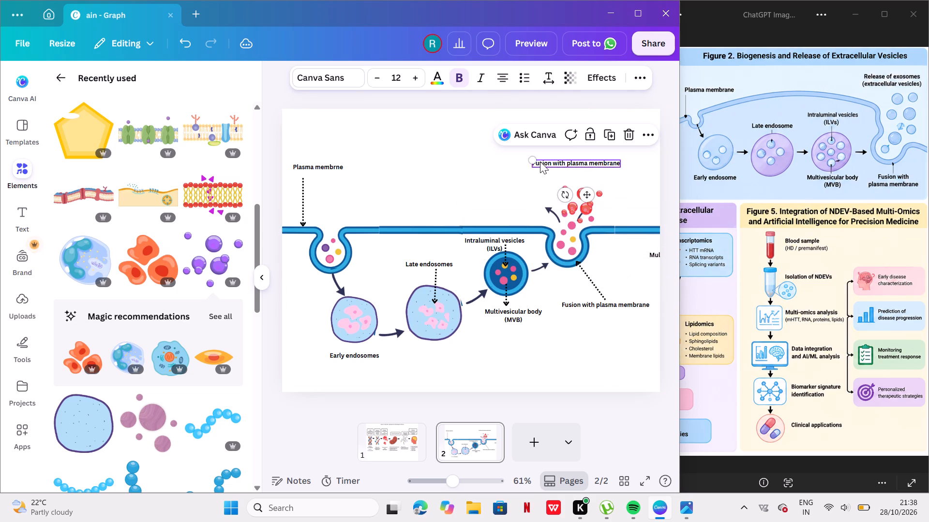
Replace the text of the copied "Fusion with plasma membrane" label above the red spheres with "Release of exosomes".
double_click(552, 159)
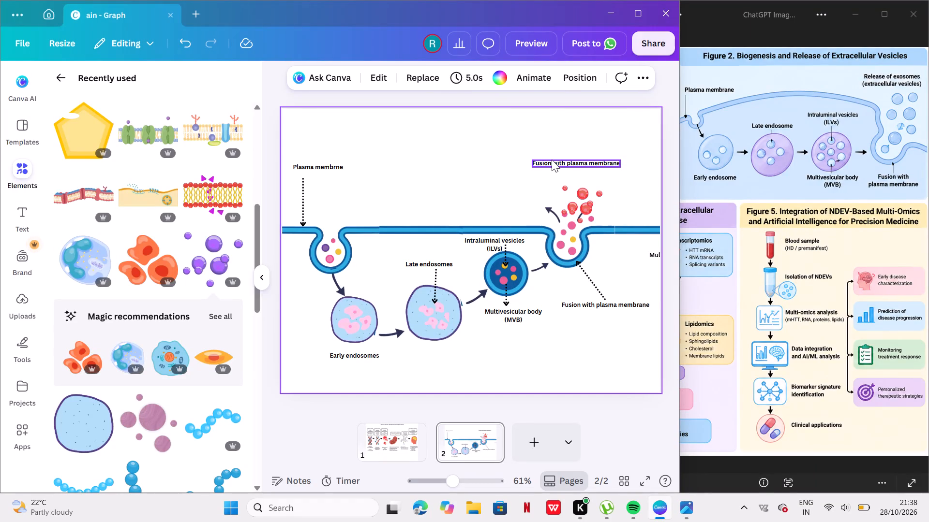
key("BackSpace")
double_click(552, 159)
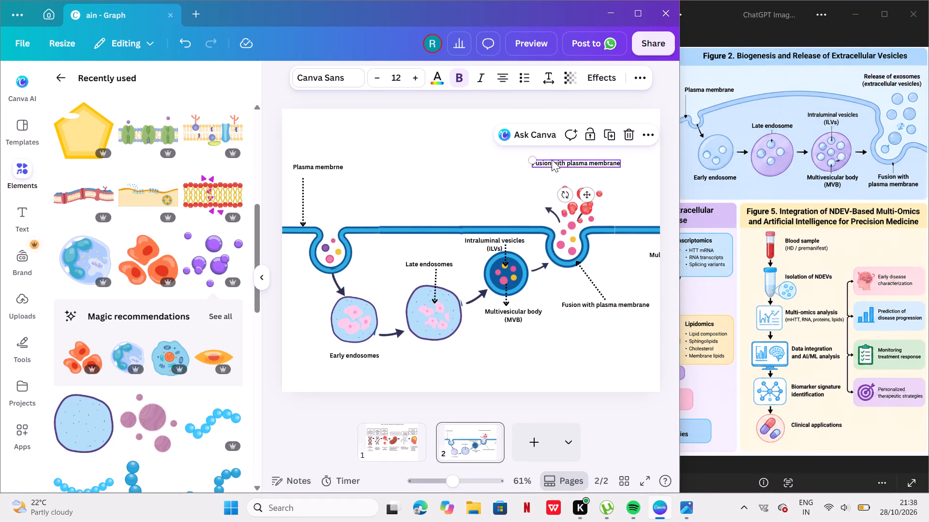
left_click(552, 159)
double_click(552, 159)
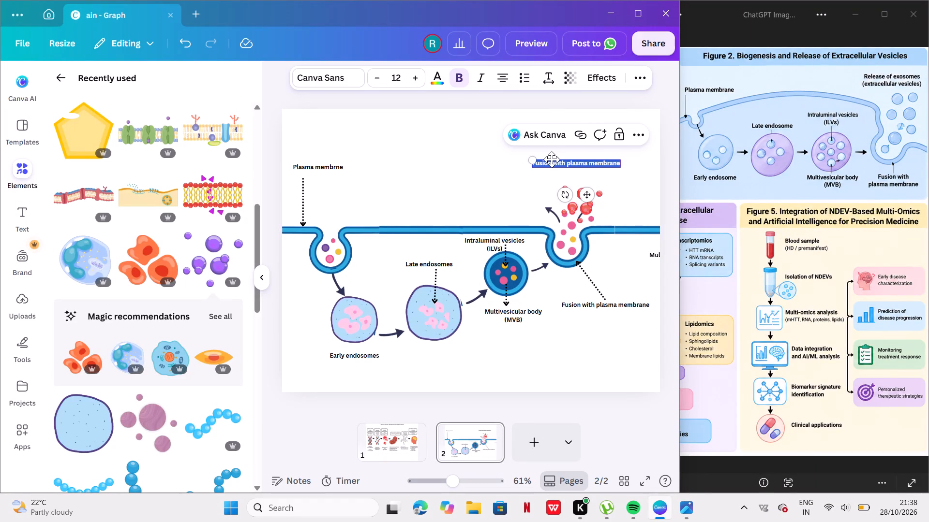
type("re")
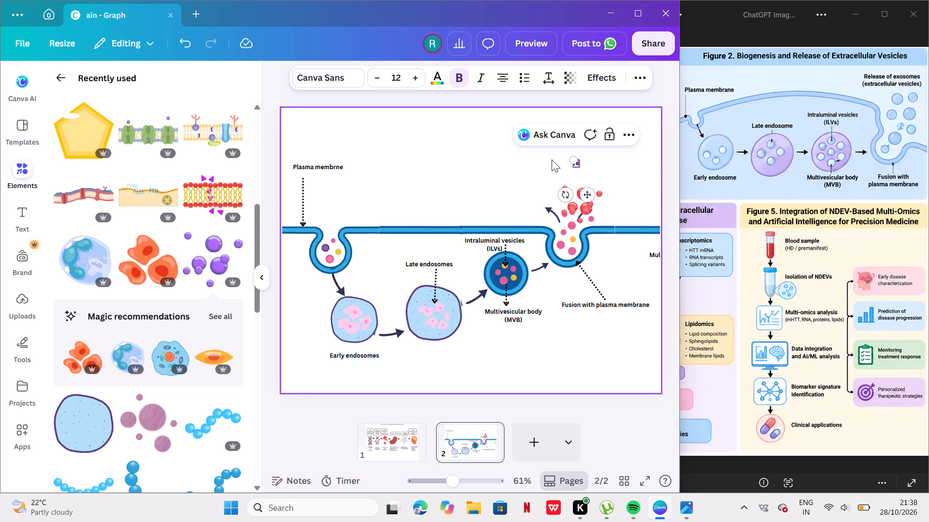
type("lease")
key("space")
type("of")
key("space")
type("exo")
type("somes")
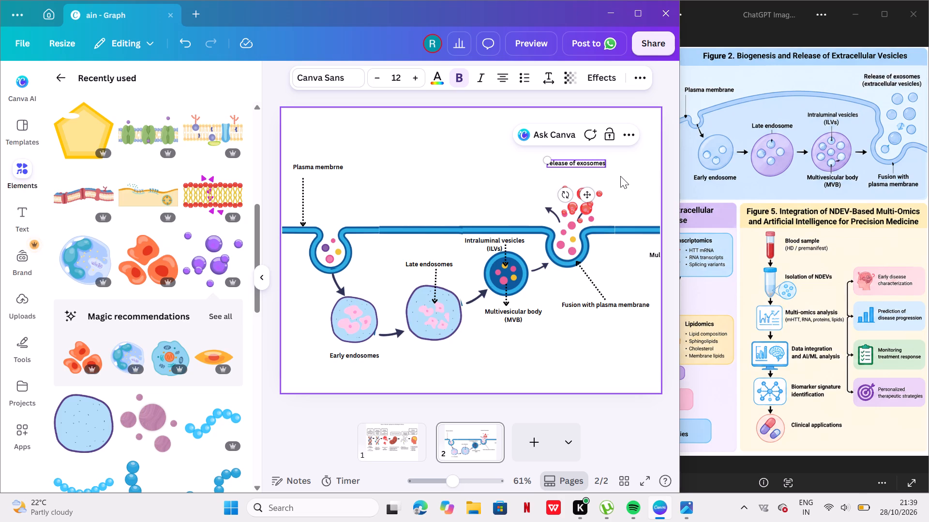
left_click(551, 166)
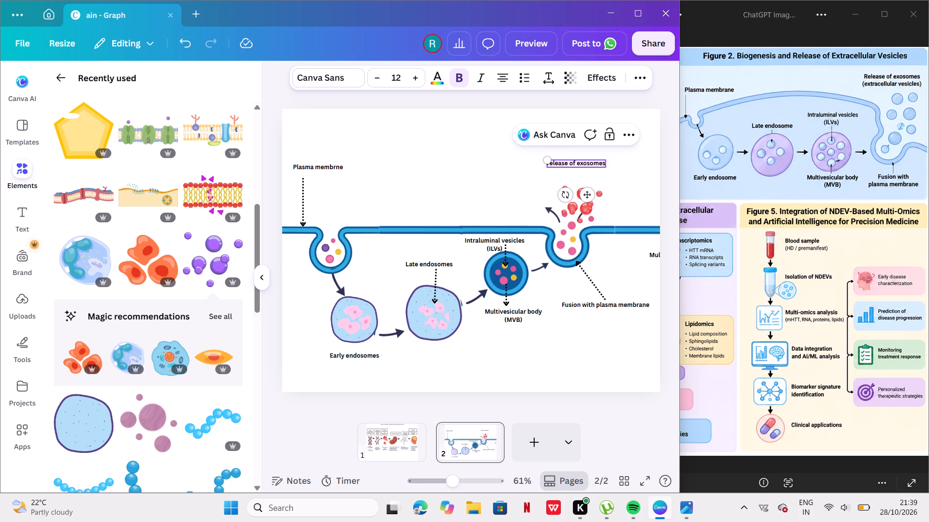
key("BackSpace")
key("r")
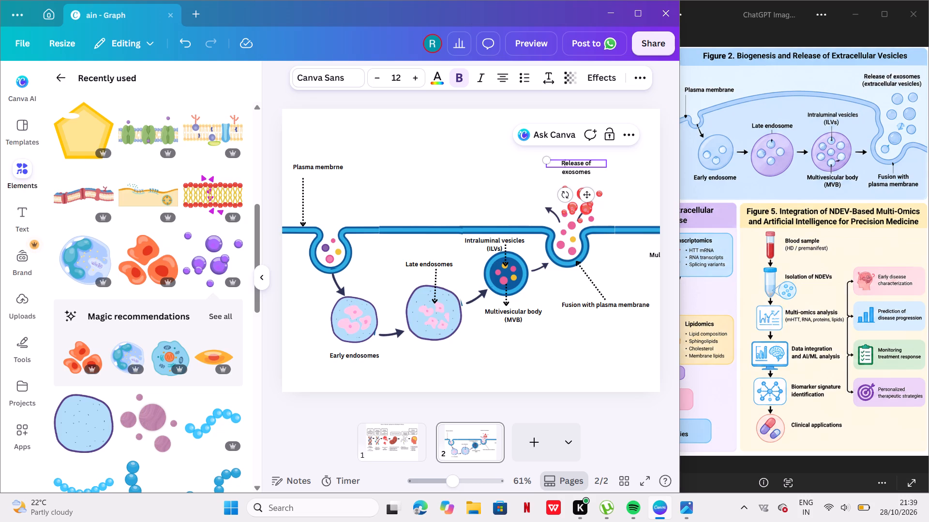
Bring the wrapped word "exosomes" back onto the same line as "Release of" in the new label.
left_click(602, 175)
left_click_drag(594, 175, 554, 178)
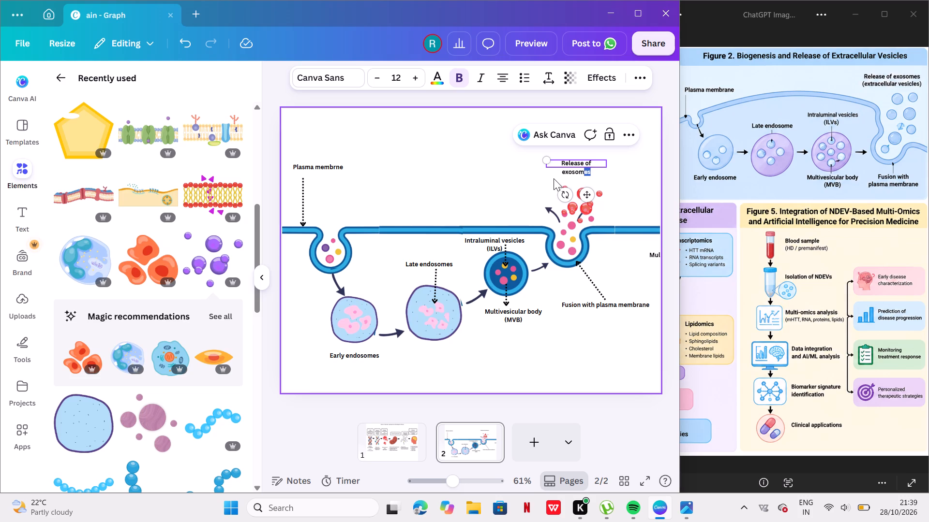
left_click_drag(554, 178, 569, 172)
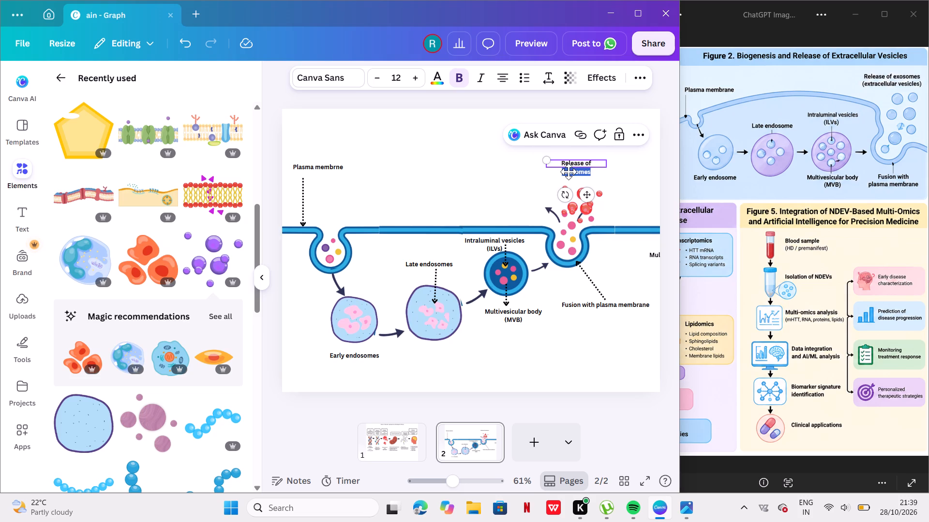
key("ctrl+c")
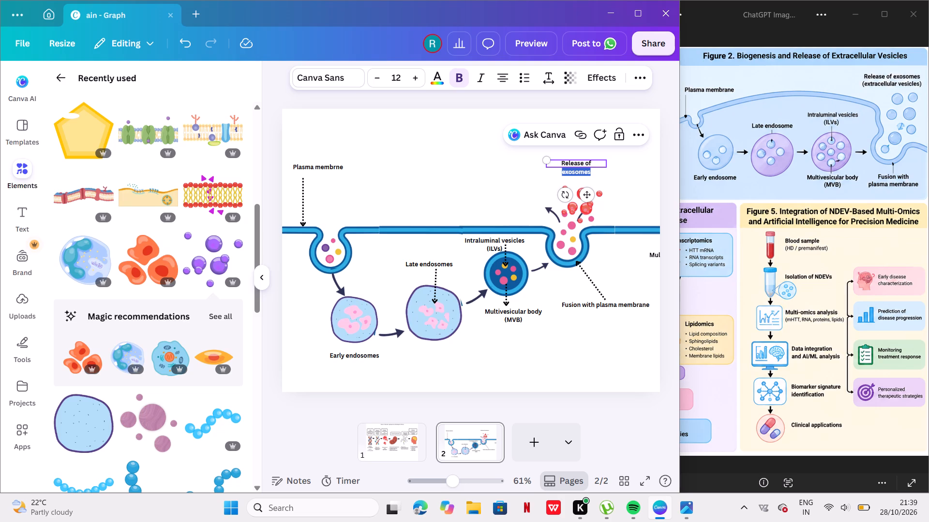
left_click(597, 161)
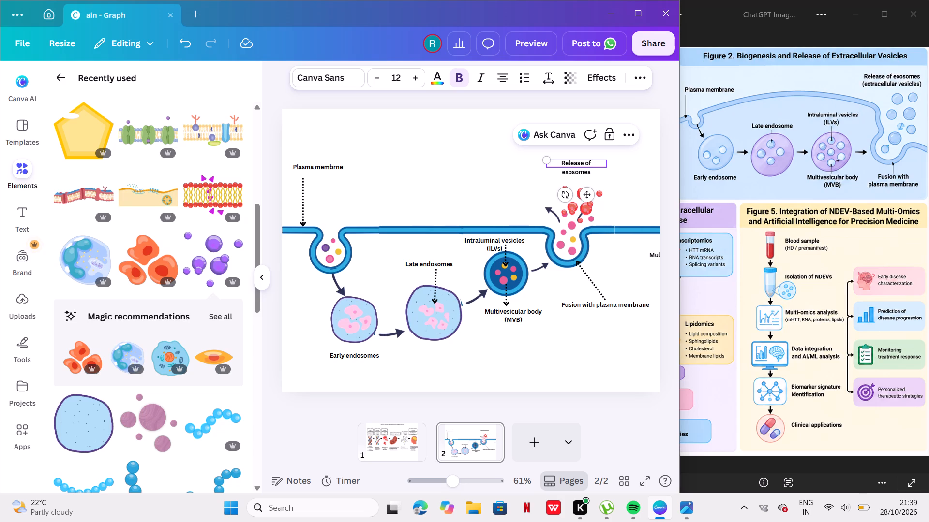
key("space")
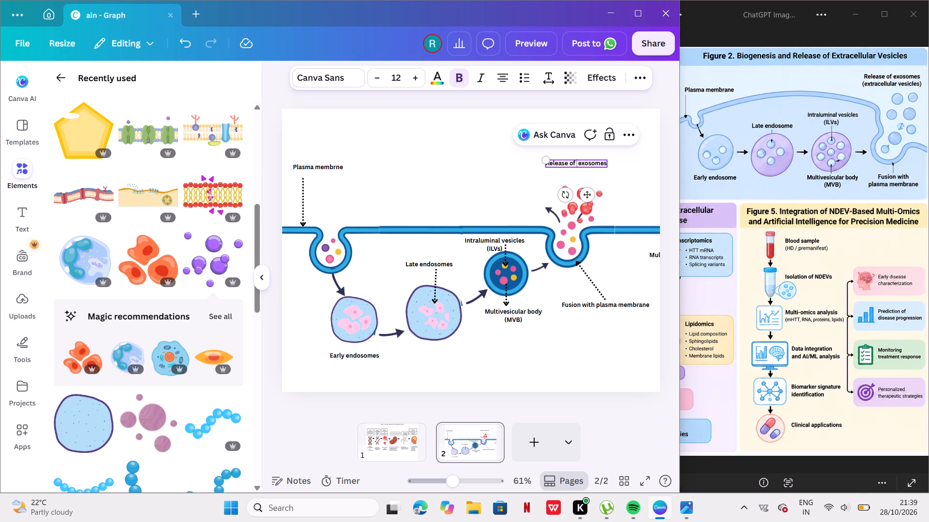
key("BackSpace")
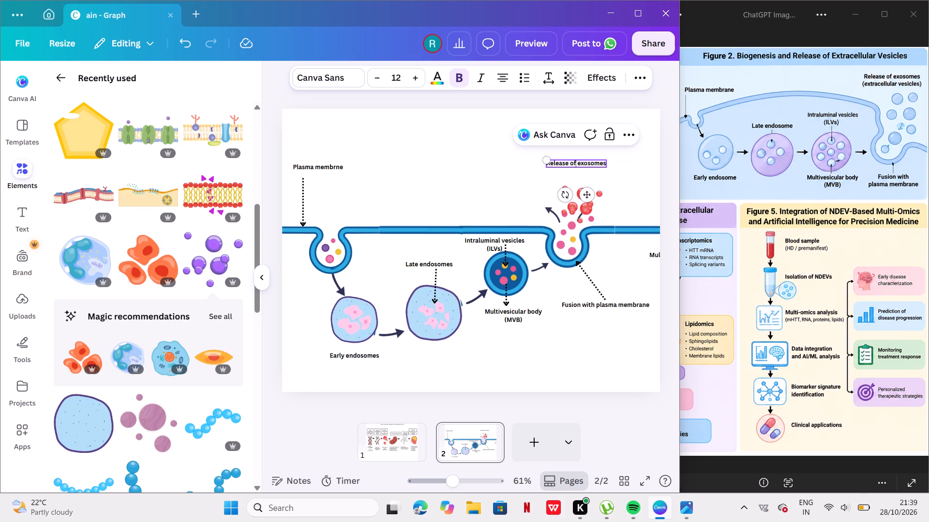
Add a second line reading "(extracellular vesicles)" under "Release of exosomes" in the label above the red spheres.
left_click(616, 162)
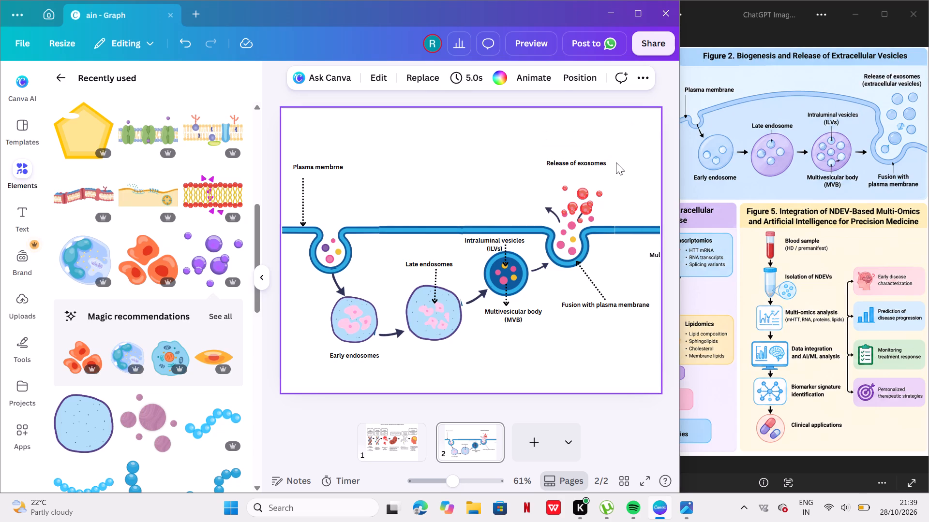
left_click(583, 164)
double_click(583, 164)
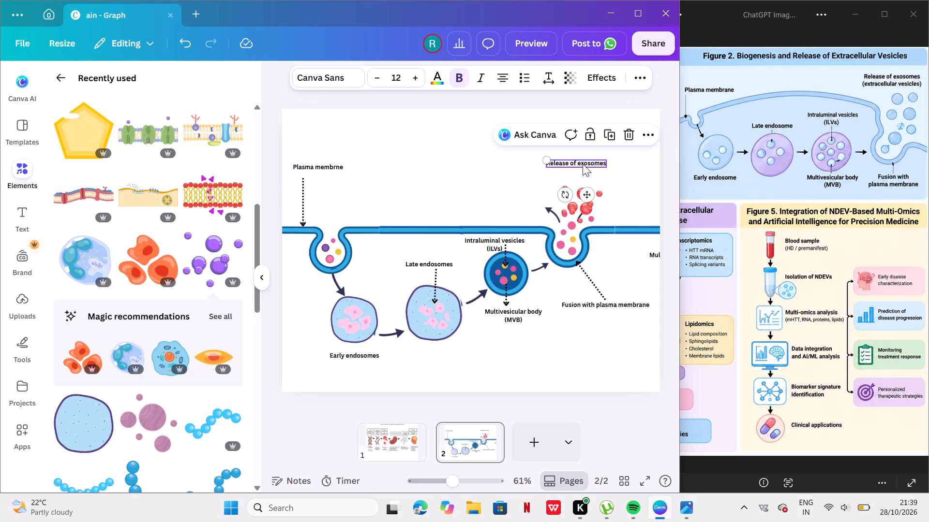
left_click_drag(583, 164, 603, 164)
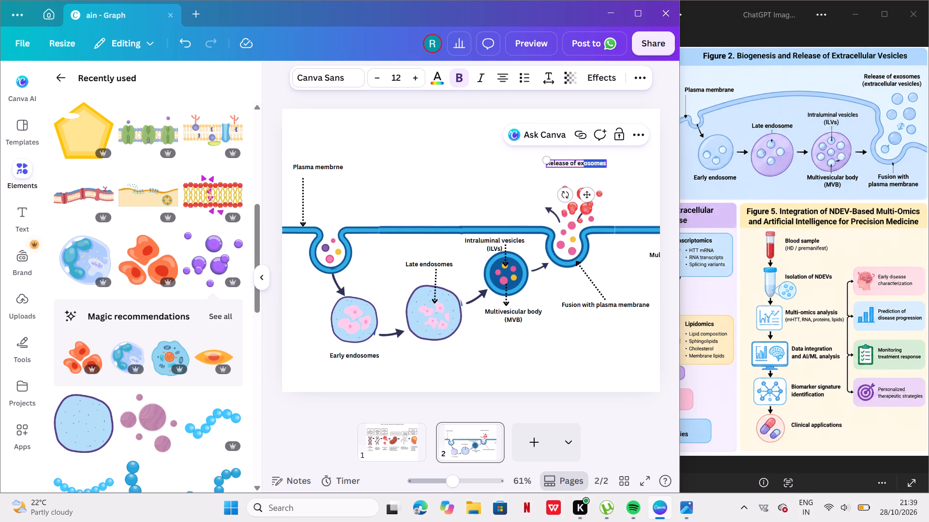
left_click(603, 164)
double_click(603, 164)
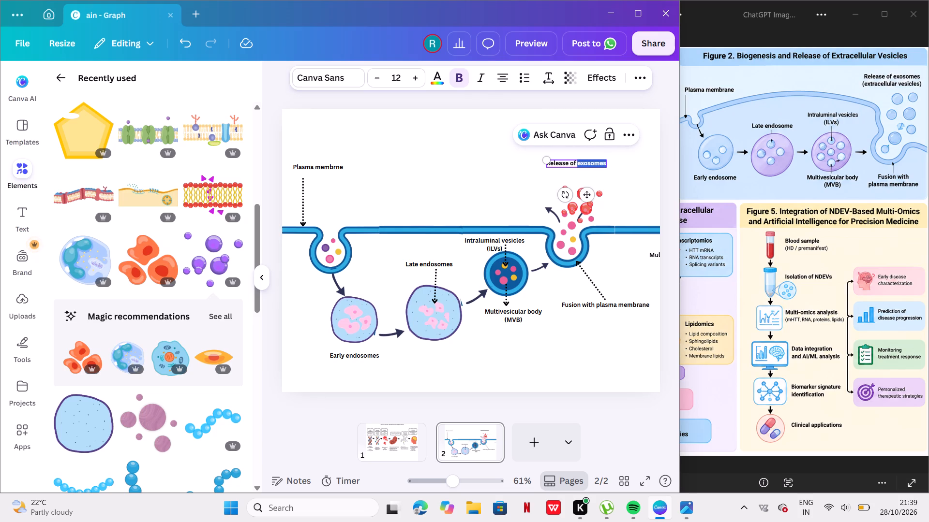
left_click(605, 164)
key("space")
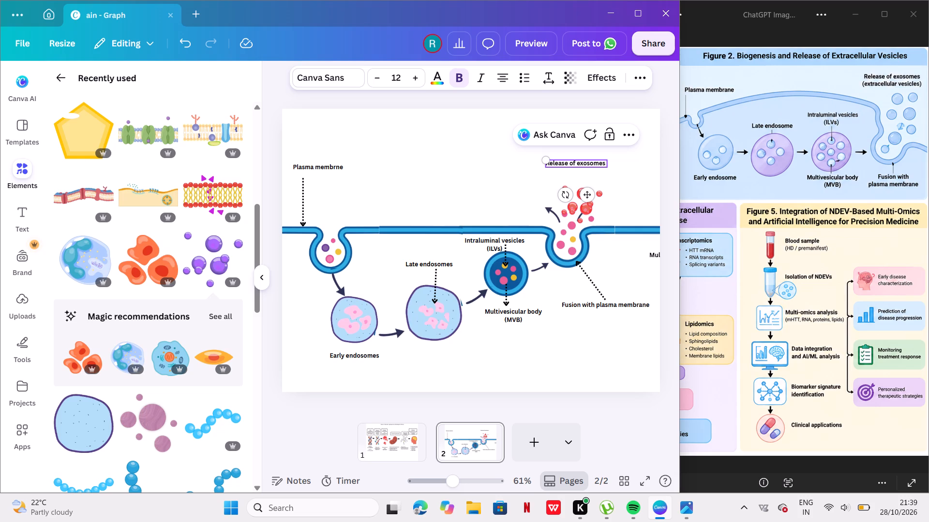
key("Return")
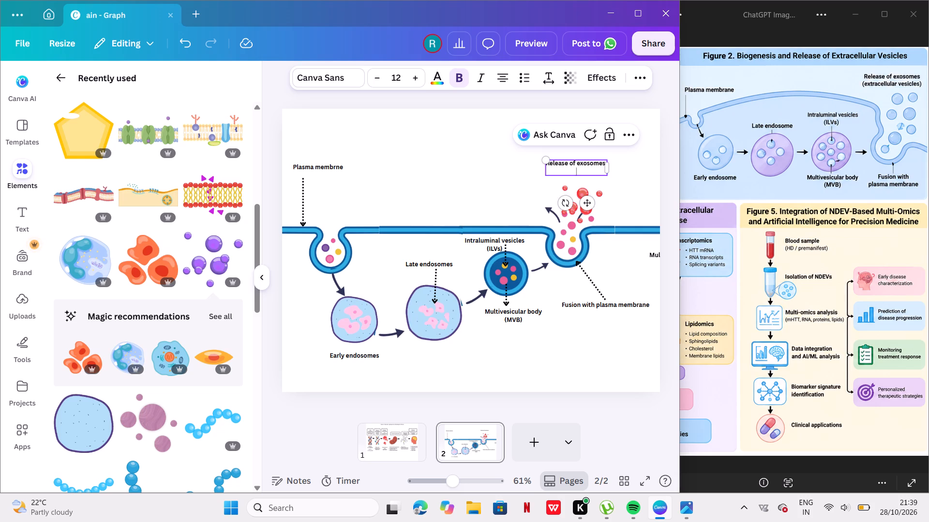
key("shift+parenleft")
type("extracellular")
key("space")
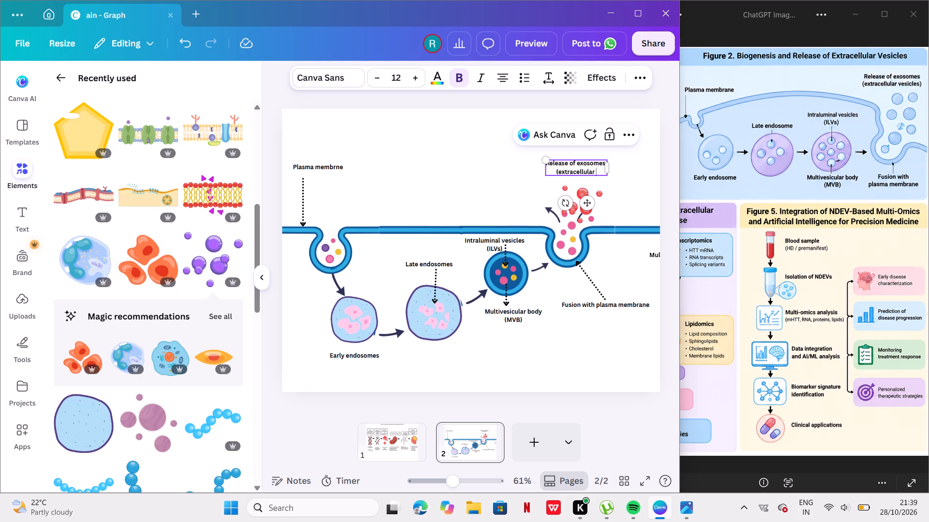
type("ve")
type("si")
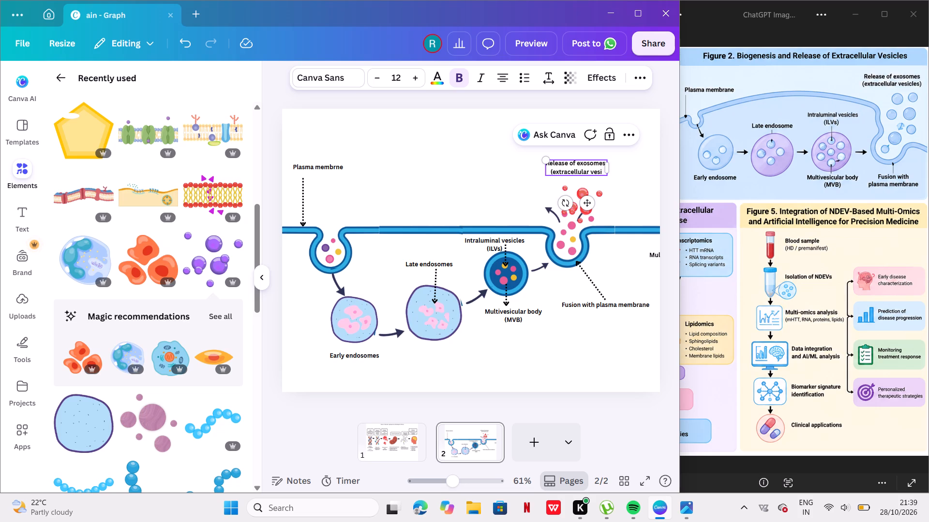
type("cles")
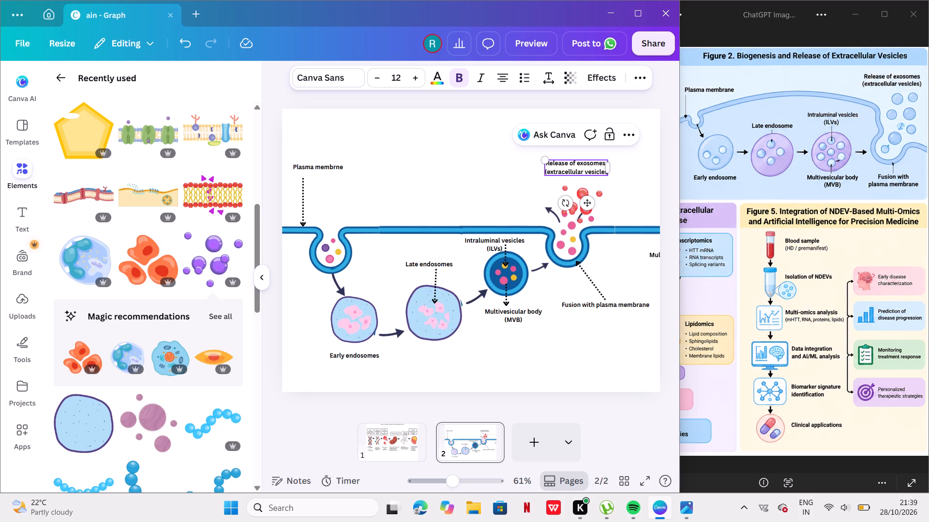
key("shift+parenright")
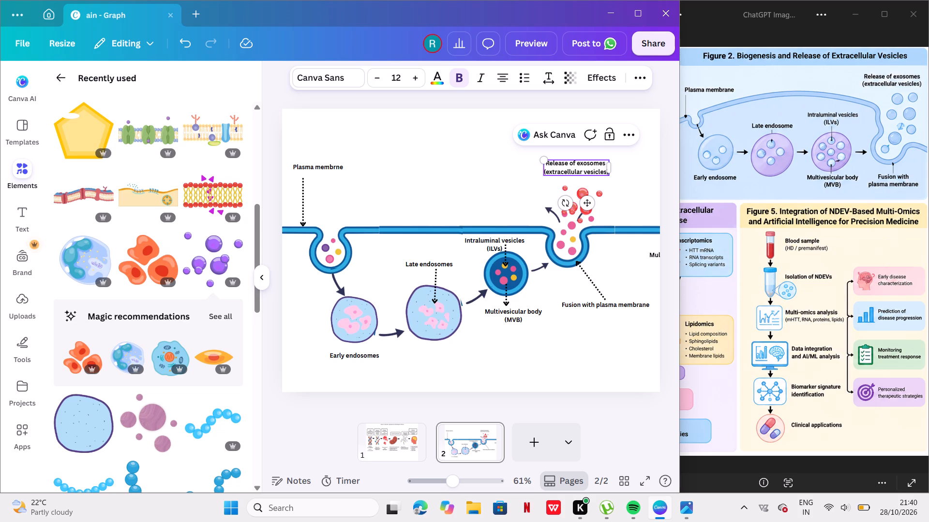
left_click(636, 177)
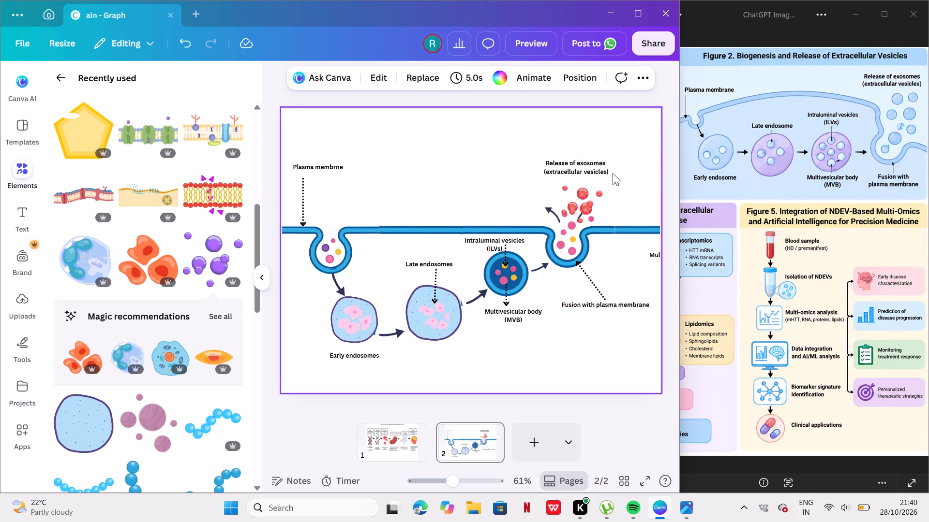
Move the "Release of exosomes (extracellular vesicles)" label slightly right, keeping it level with the "Plasma membrne" label.
left_click_drag(598, 168, 610, 168)
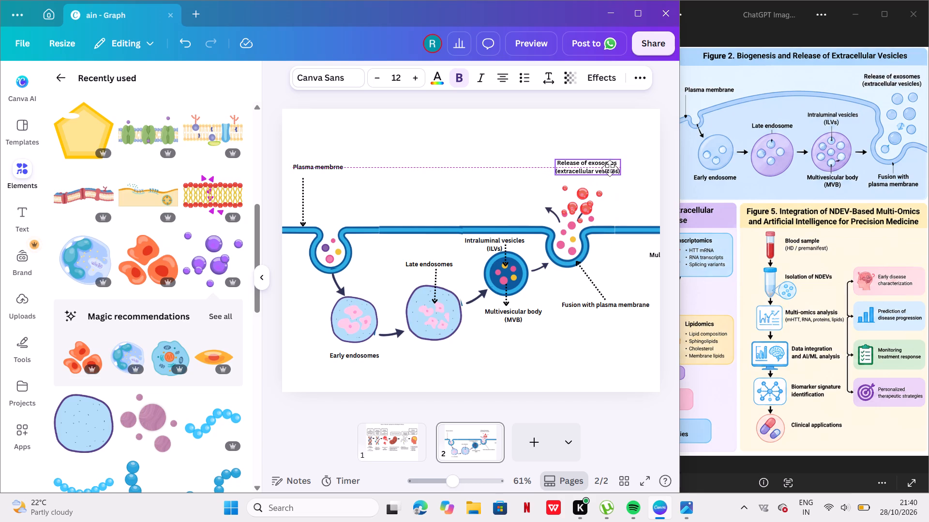
left_click_drag(610, 168, 610, 169)
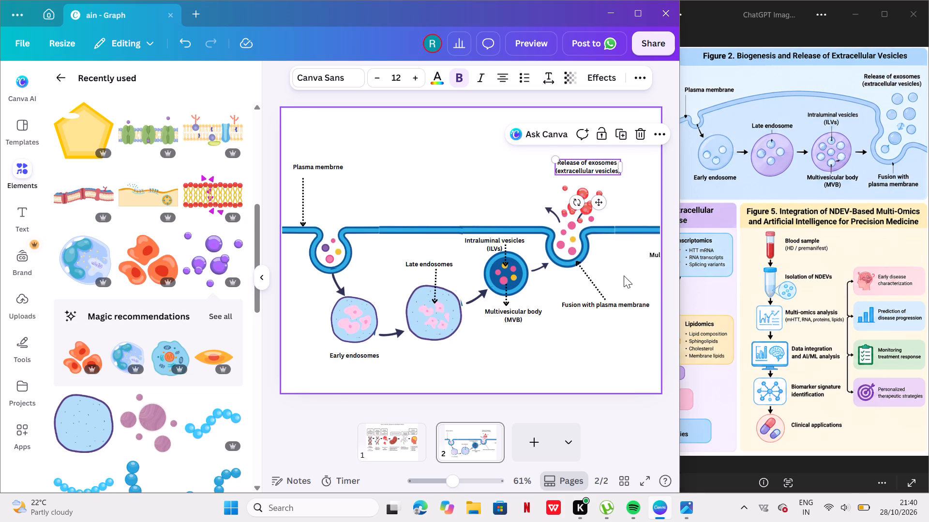
left_click(618, 344)
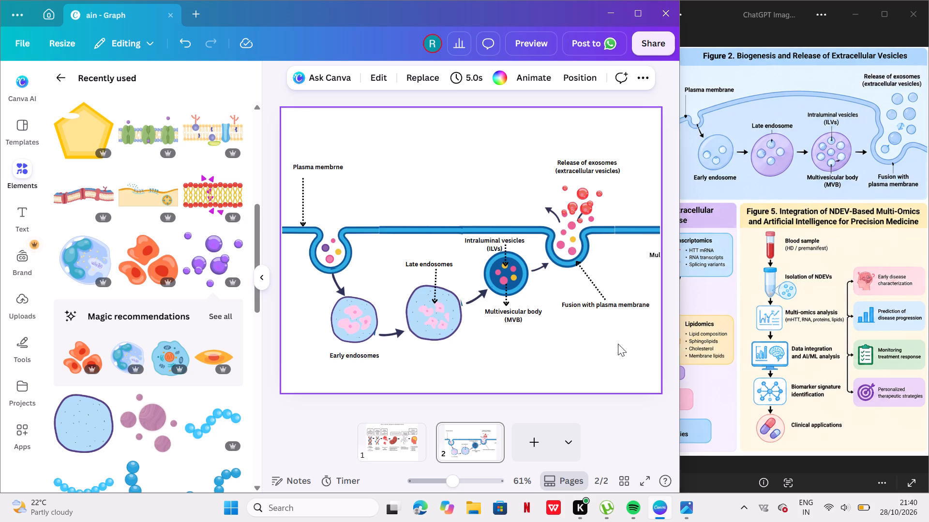
Duplicate the "Plasma membrne" label and place the copy centred near the top edge of the page as a title.
left_click(319, 171)
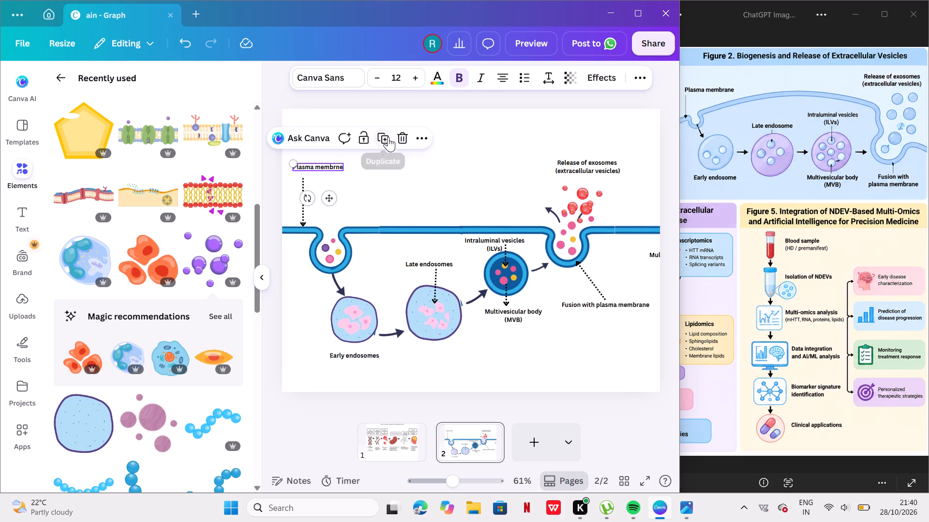
left_click(388, 137)
left_click_drag(332, 200, 461, 149)
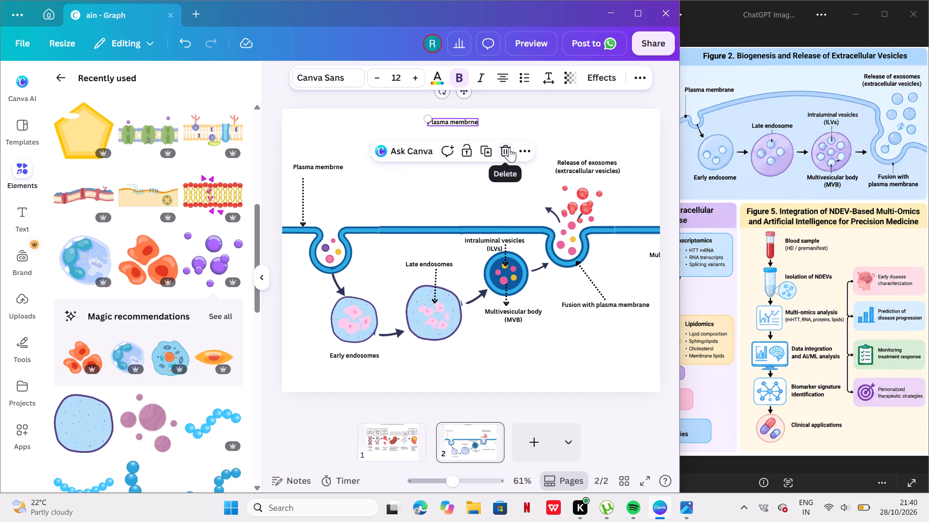
Replace the text of the copied label at the top of the page with "Figure 2.".
double_click(473, 121)
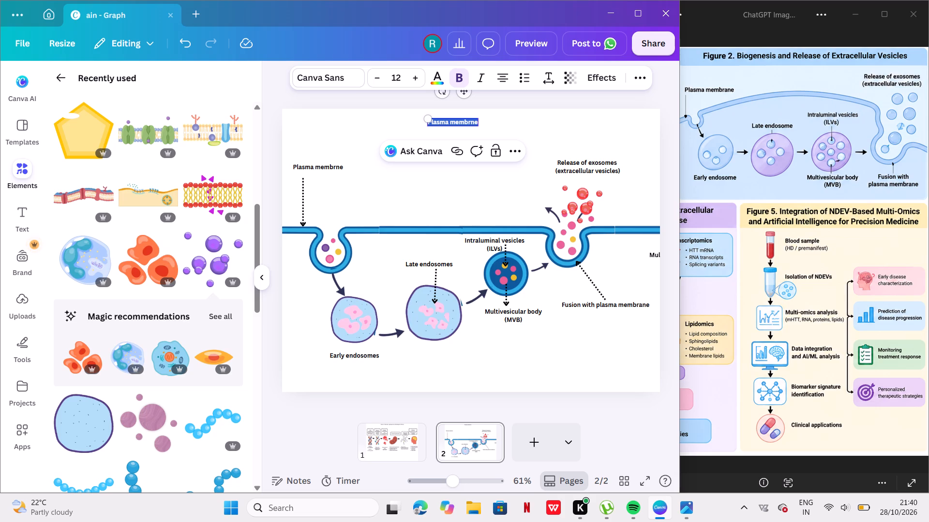
key("f")
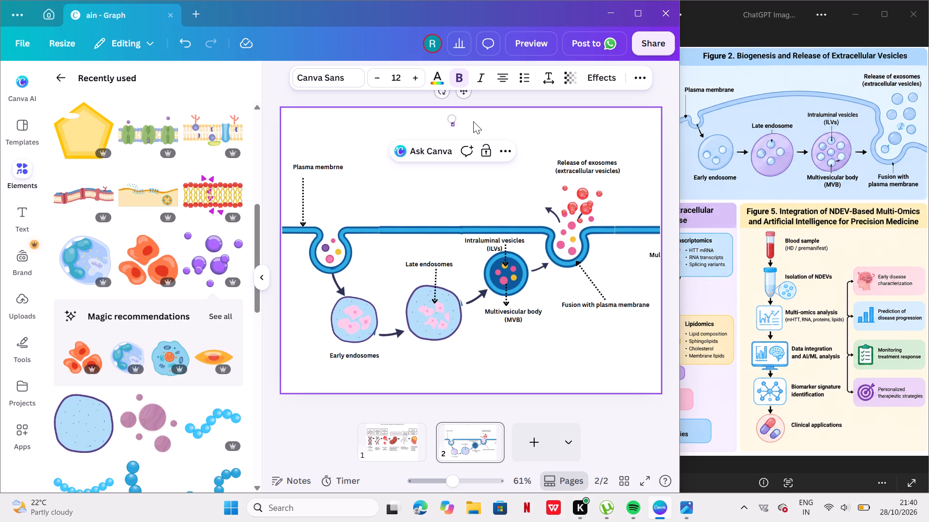
key("BackSpace")
key("f")
type("igure")
key("space")
type("2")
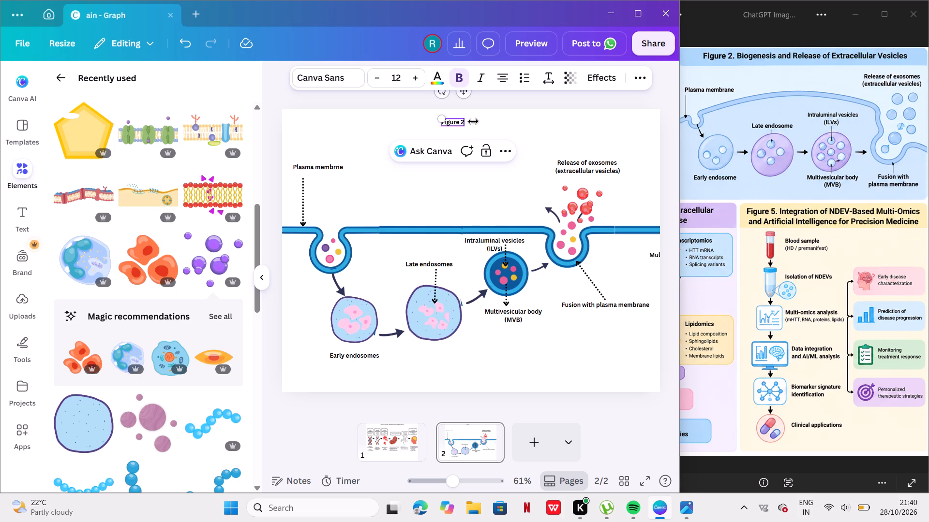
key("period")
key("space")
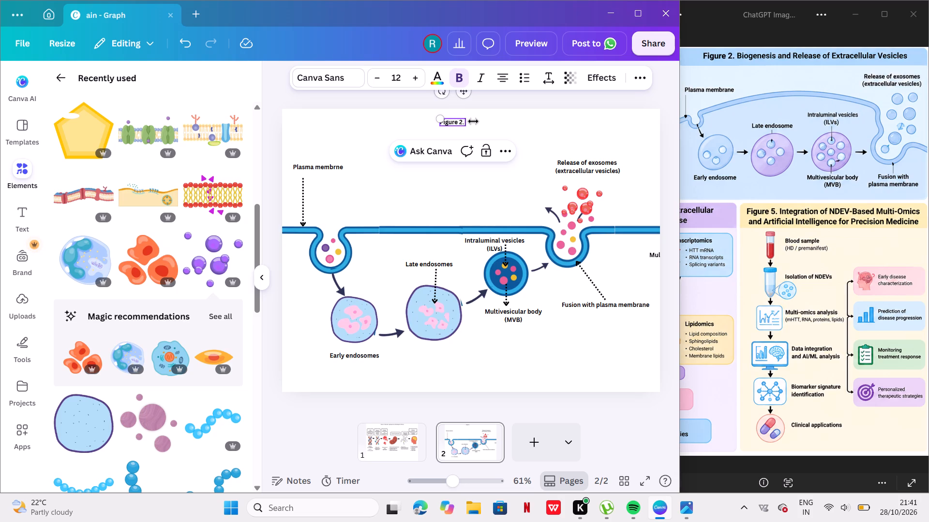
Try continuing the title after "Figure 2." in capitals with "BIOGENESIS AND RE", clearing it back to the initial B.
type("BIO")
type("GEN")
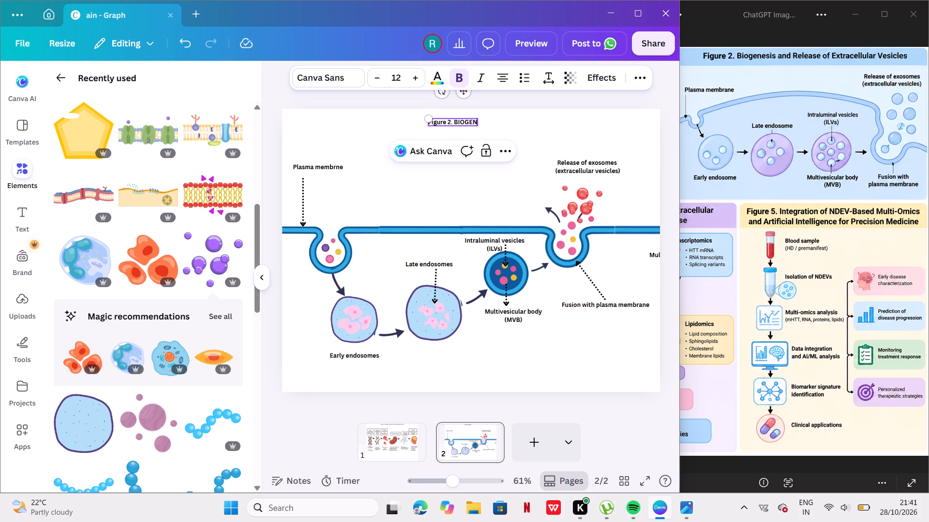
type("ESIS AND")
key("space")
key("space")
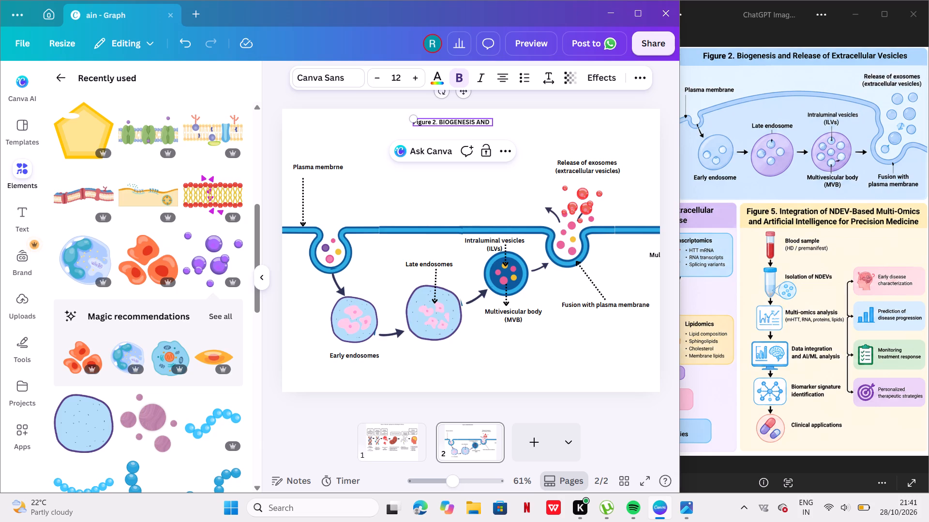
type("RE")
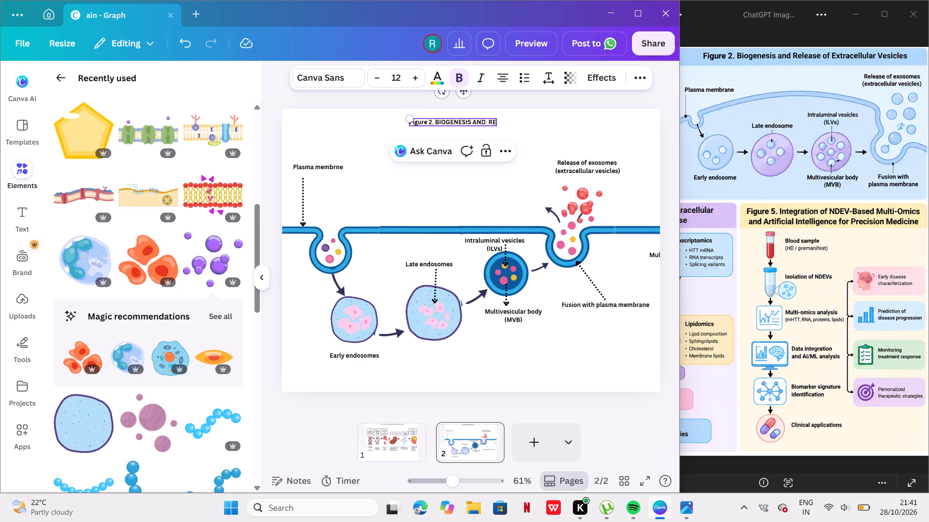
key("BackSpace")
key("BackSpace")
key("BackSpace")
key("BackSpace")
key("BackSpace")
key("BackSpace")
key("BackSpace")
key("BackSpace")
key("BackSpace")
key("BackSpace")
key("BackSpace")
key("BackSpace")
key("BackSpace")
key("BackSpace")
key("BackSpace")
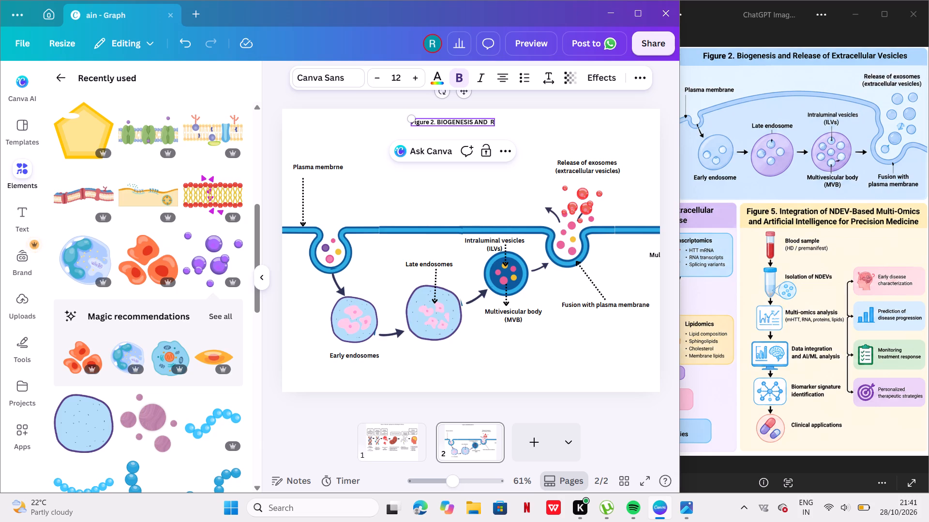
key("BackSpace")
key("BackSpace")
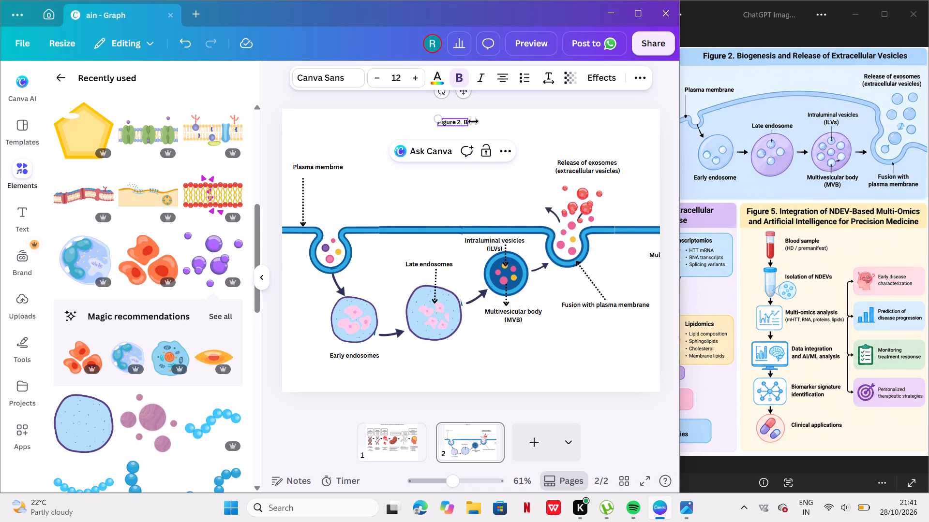
Continue the title in mixed case so it reads "Figure 2. Biogenesis and Release of".
type("iogen")
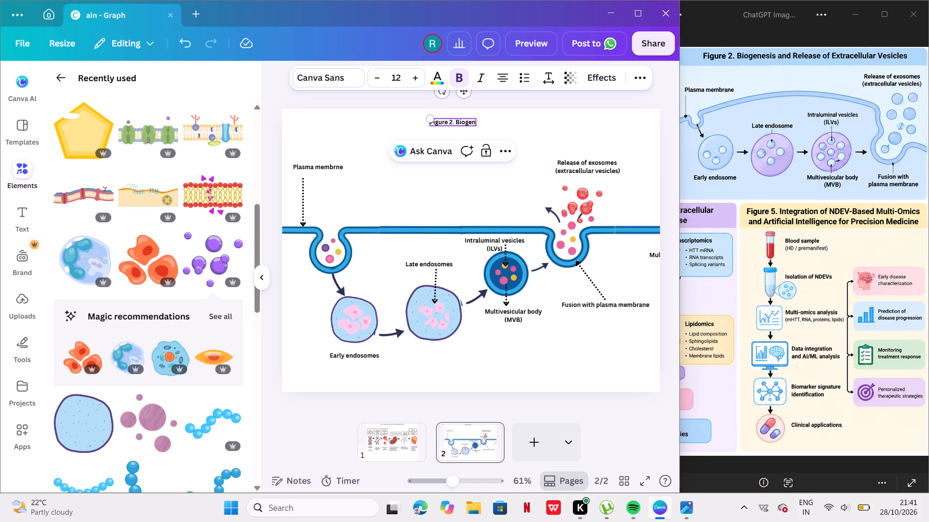
type("esis")
key("space")
type("and")
key("space")
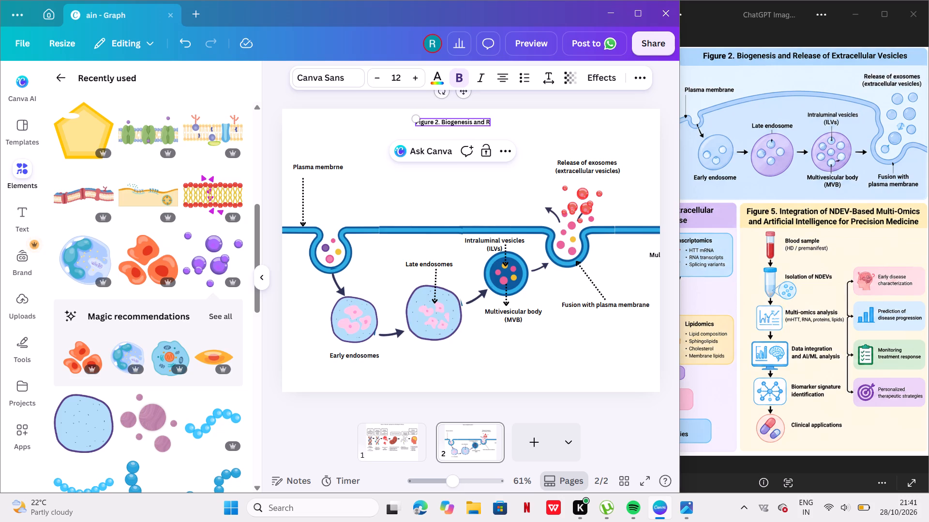
key("e")
type("lea")
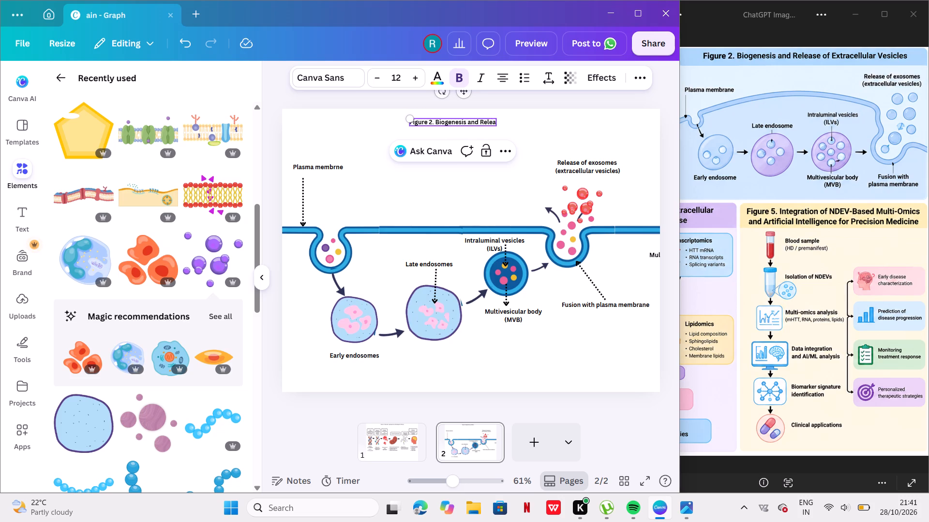
type("se o")
type("fm")
key("BackSpace")
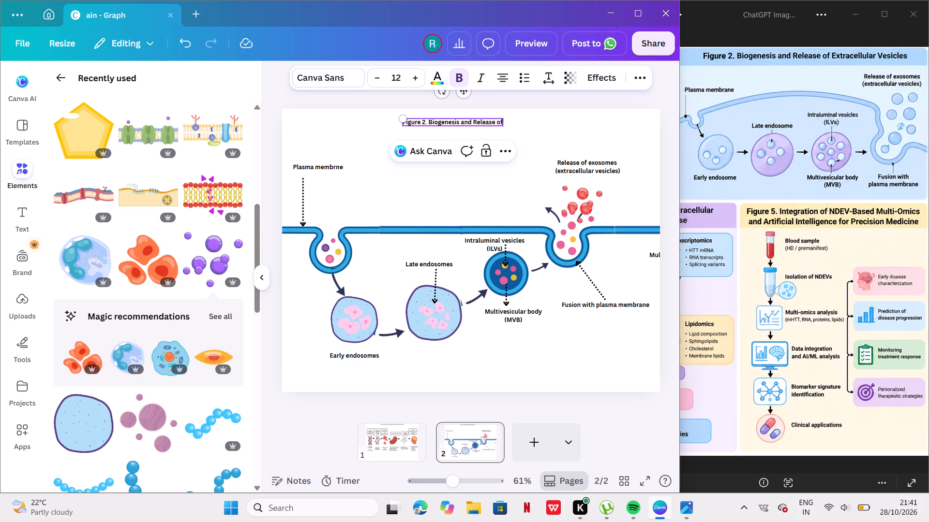
Extend the title with "Extracelluar Ves", keeping a single space between these two words.
key("space")
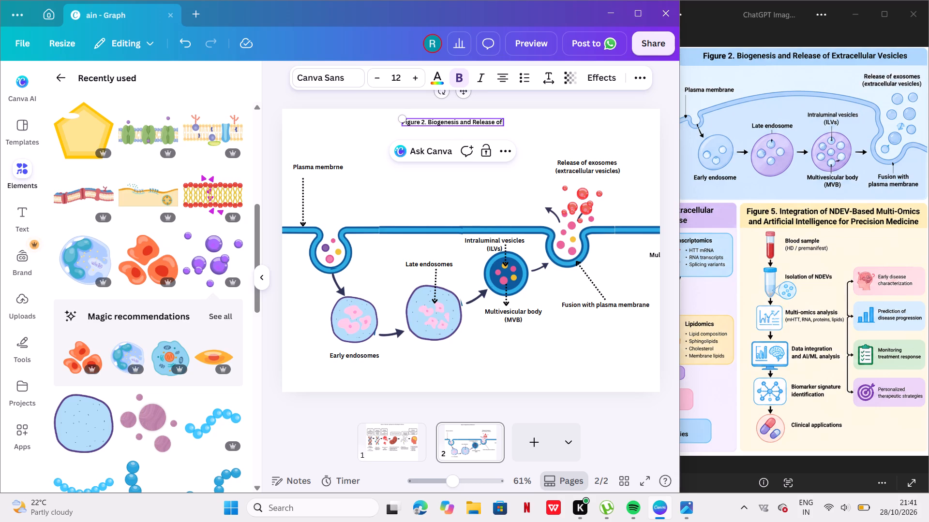
key("e")
type("xtra")
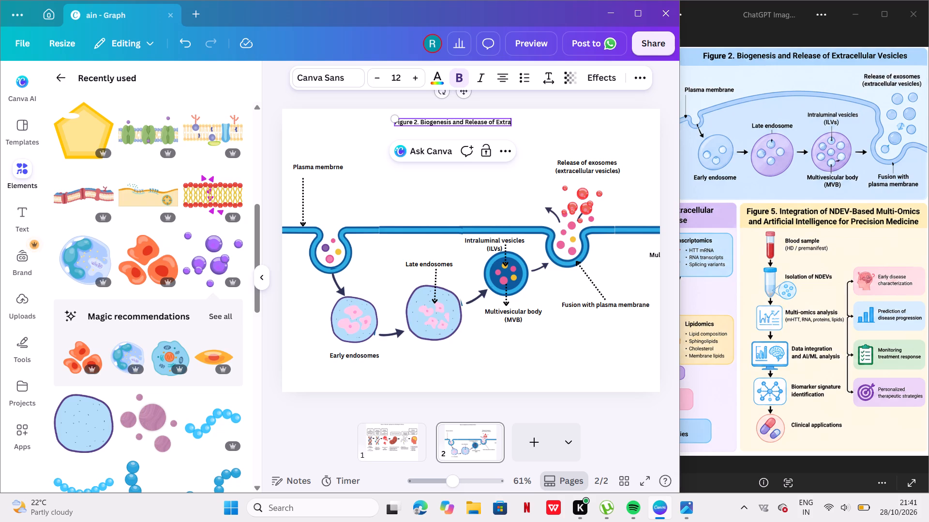
type("cellu")
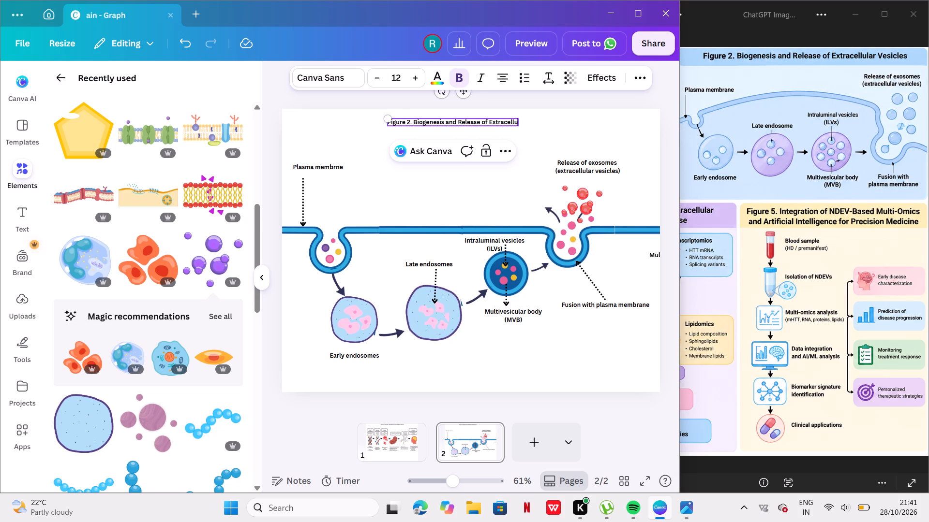
type("ar")
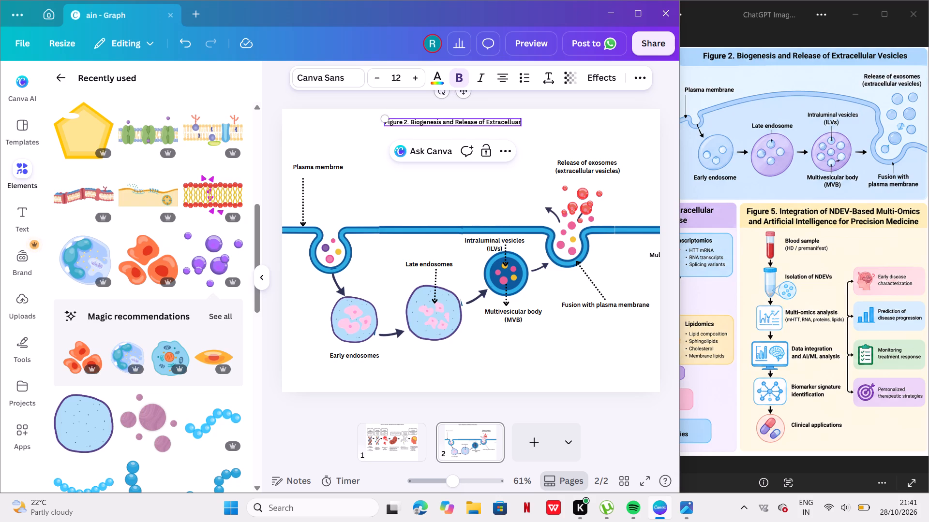
key("b")
key("v")
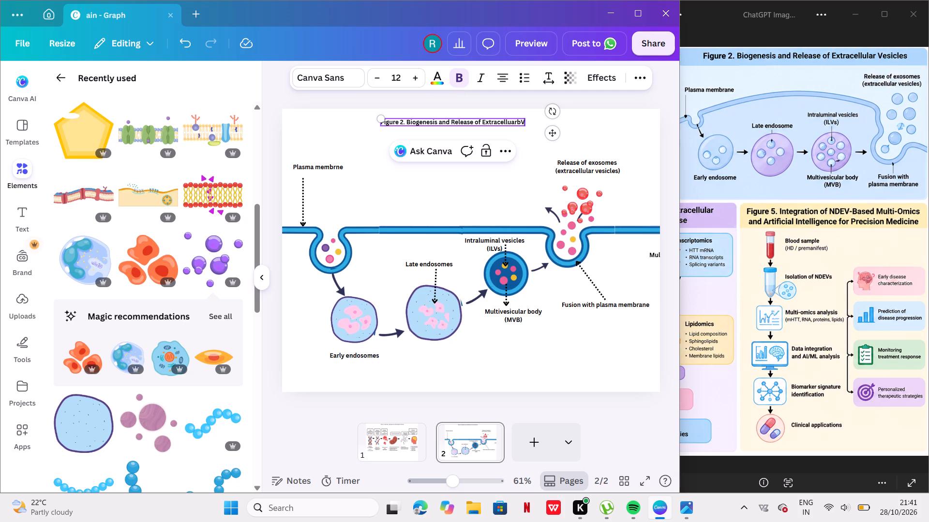
type("es")
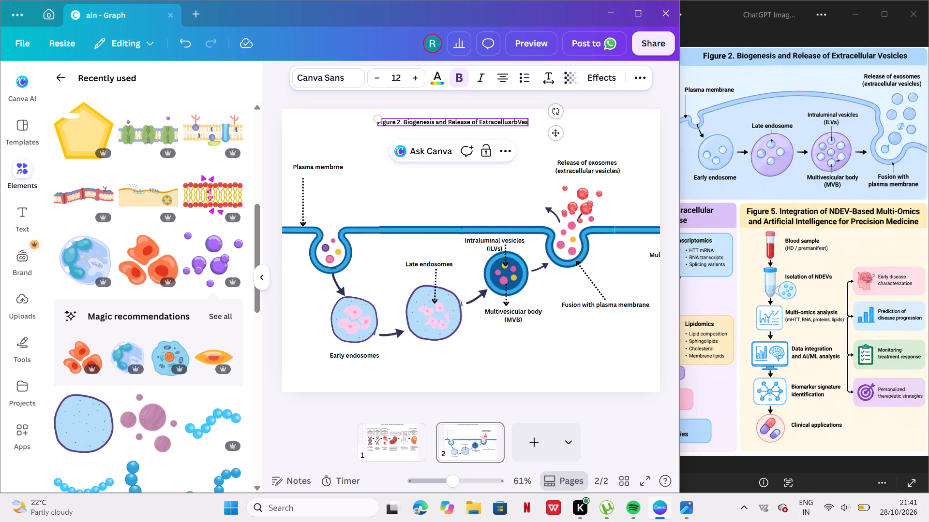
left_click(519, 122)
key("BackSpace")
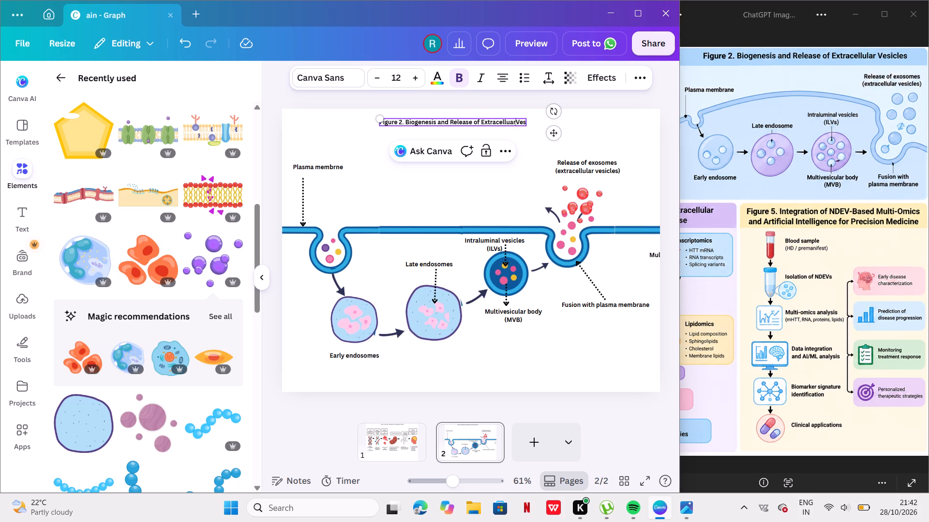
key("space")
Widen the title's text box slightly beyond the end of its text.
left_click(526, 123)
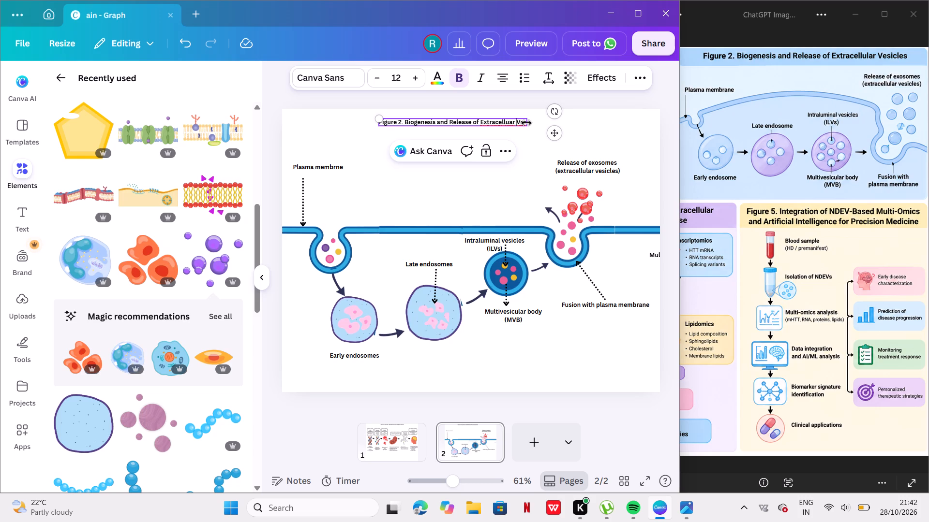
left_click(526, 123)
left_click_drag(526, 123, 538, 122)
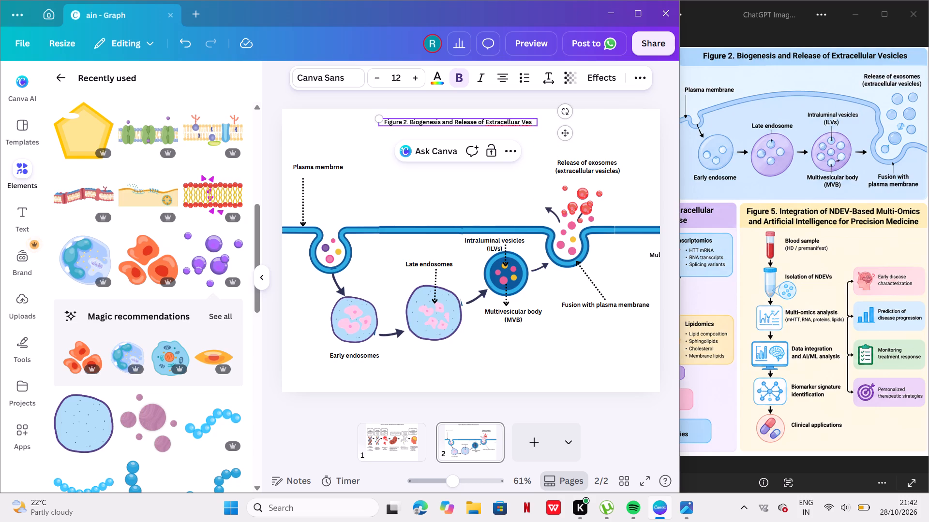
Correct the spelling of "Extracelluar" in the title to "Extracellular".
left_click(528, 122)
left_click(530, 122)
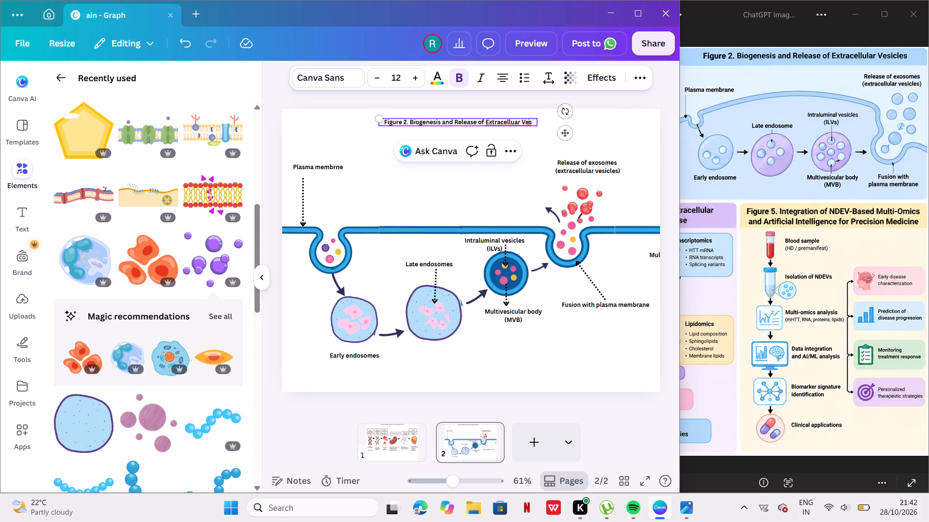
left_click(511, 124)
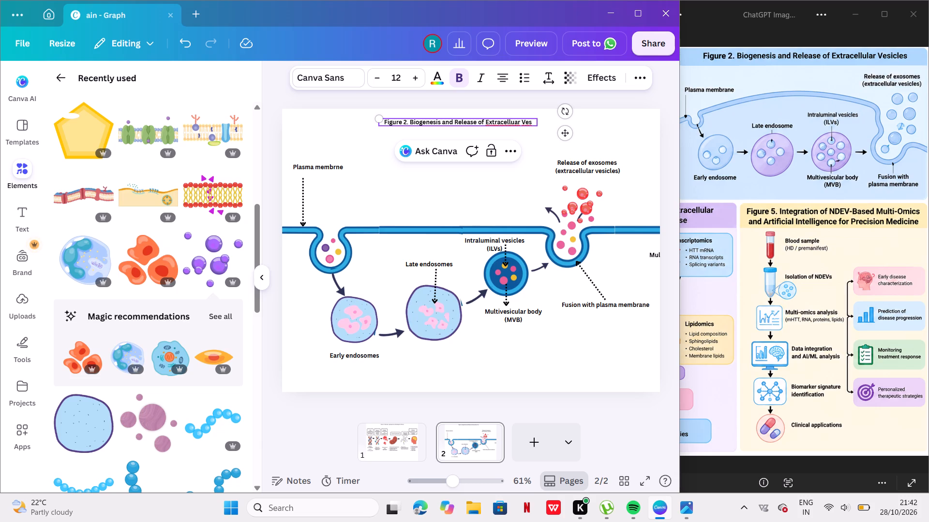
left_click(513, 124)
key("l")
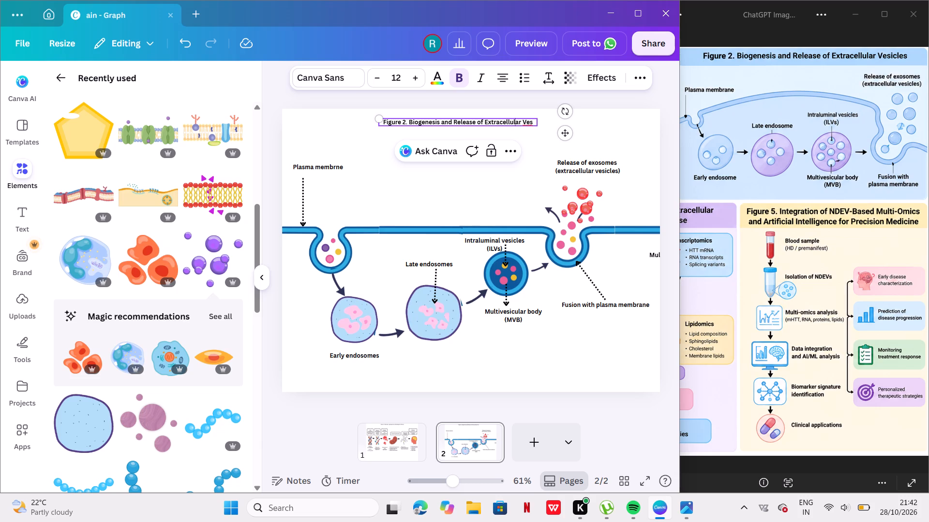
Complete the last word of the title so it reads "Figure 2. Biogenesis and Release of Extracellular Vesicles".
left_click(525, 124)
left_click(532, 123)
key("i")
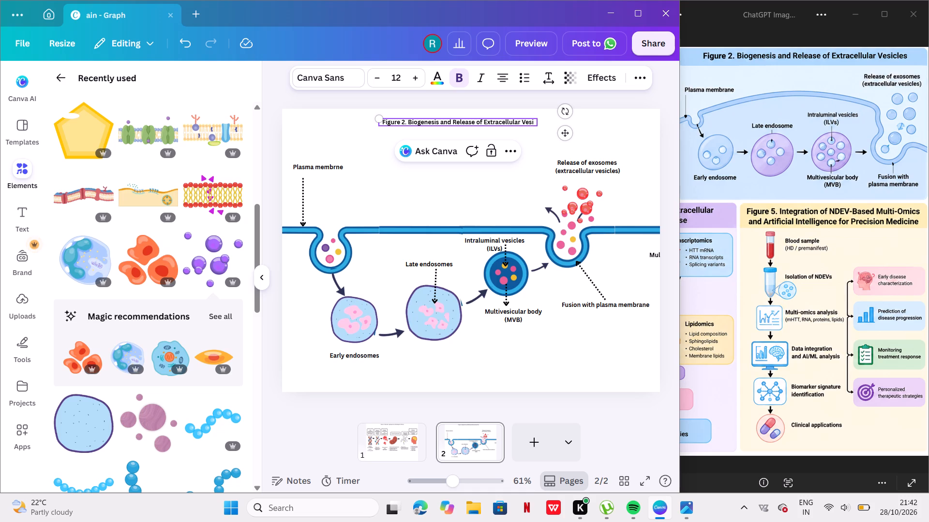
type("cles")
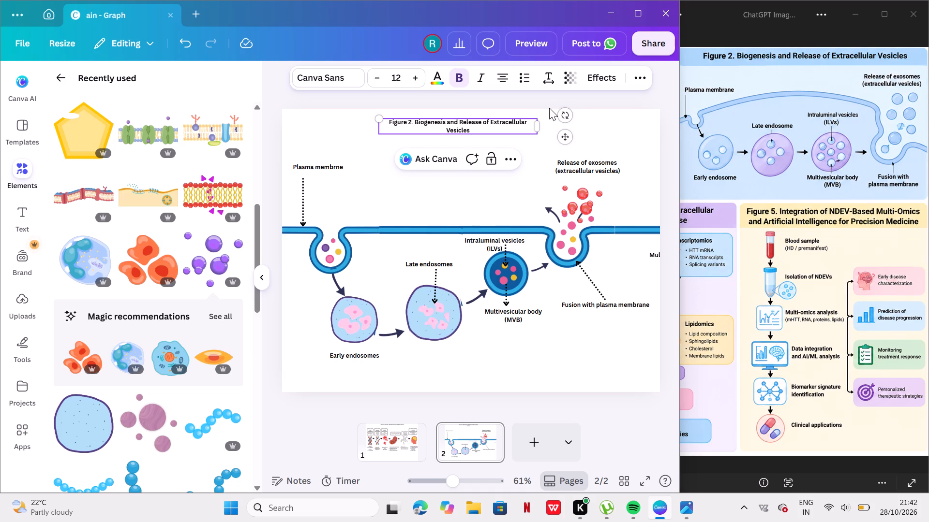
Increase the title's font size to 14.
left_click(410, 74)
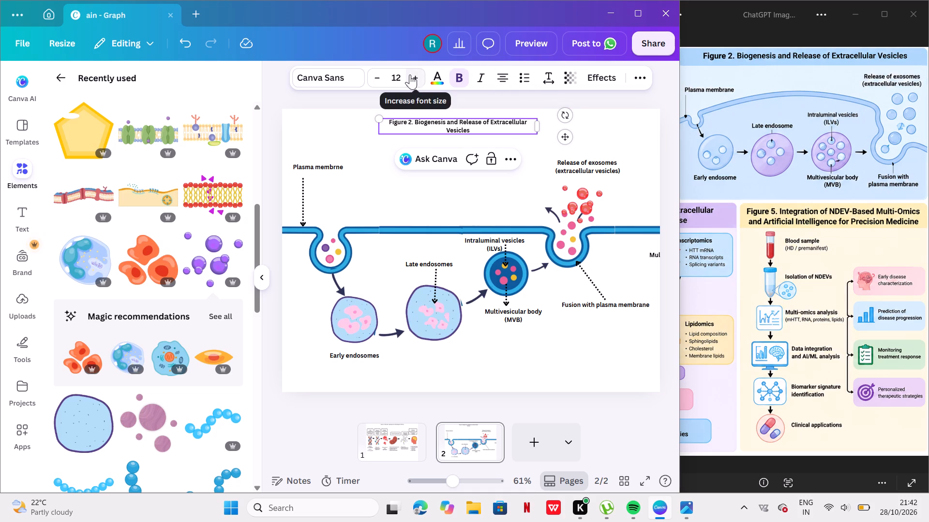
left_click(410, 74)
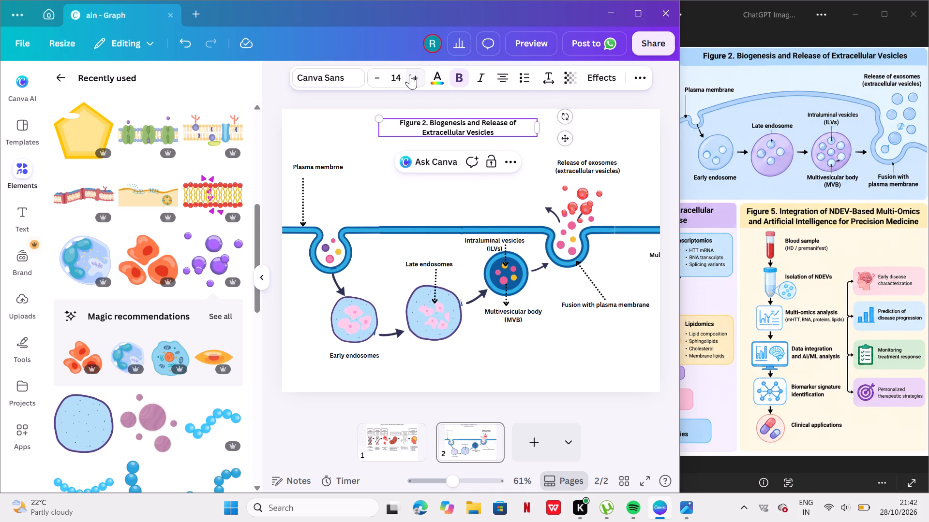
Widen the title's text box until the whole title fits on one line with a small margin.
left_click_drag(533, 127, 534, 127)
left_click_drag(534, 127, 539, 129)
left_click_drag(539, 129, 568, 125)
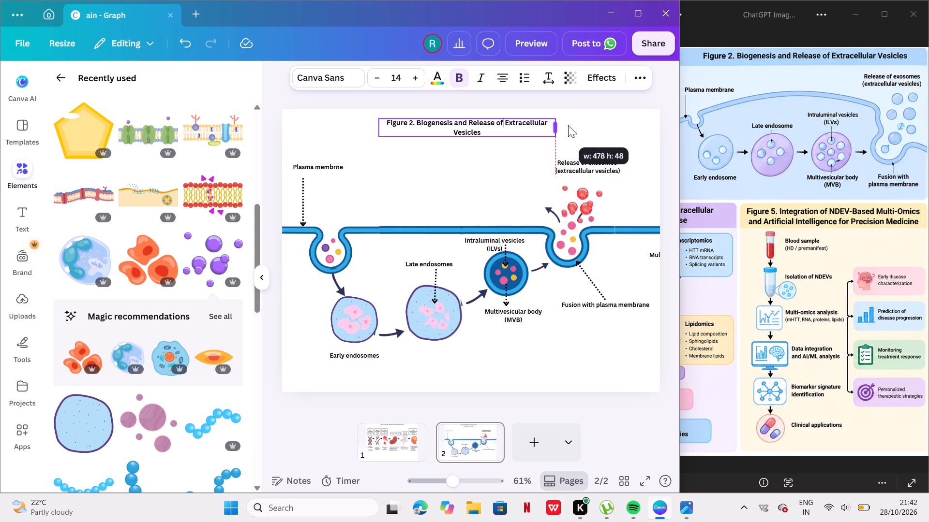
left_click_drag(568, 125, 632, 129)
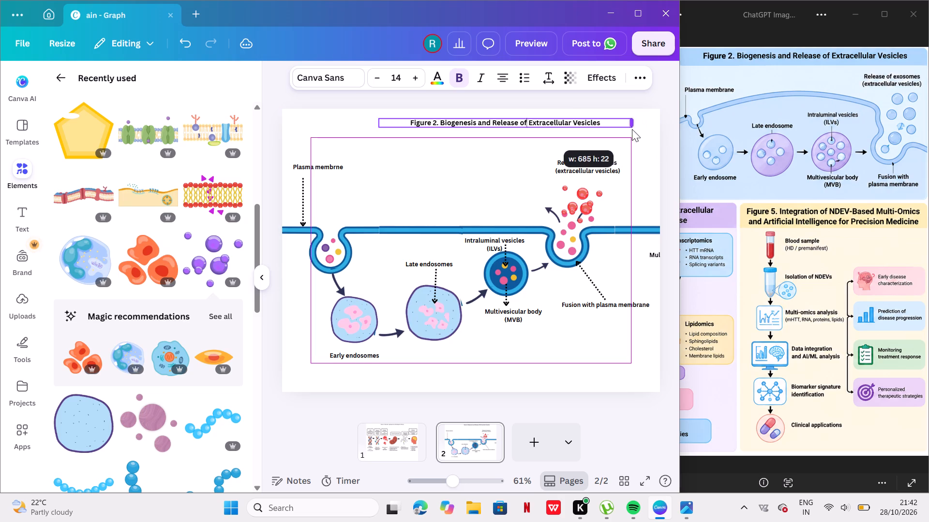
left_click_drag(632, 129, 600, 131)
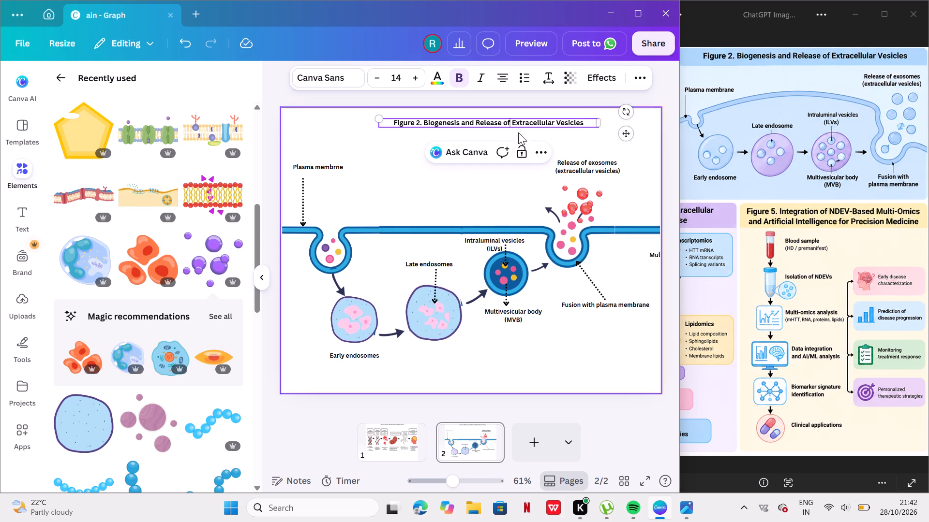
Reposition the title close to the page's top edge, roughly centred above the figure, and collapse the Elements panel.
left_click_drag(629, 136, 611, 139)
left_click(319, 132)
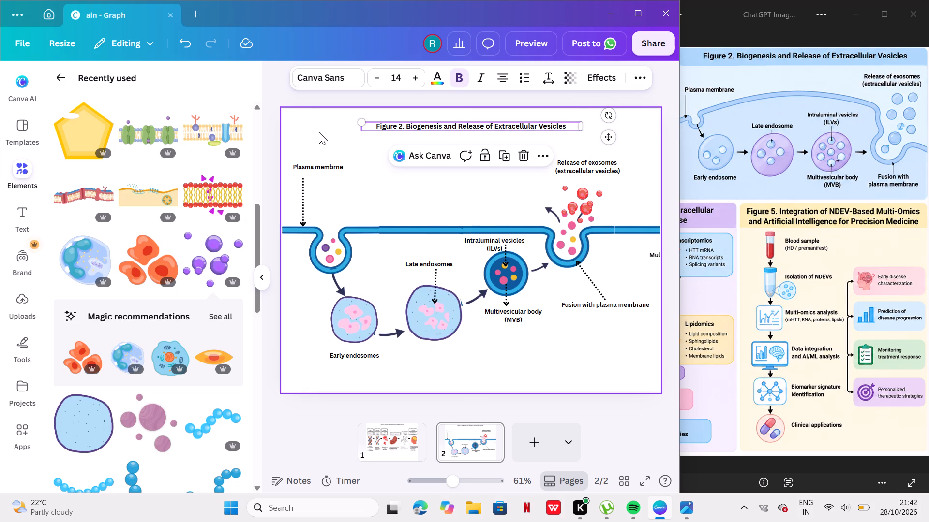
left_click(22, 173)
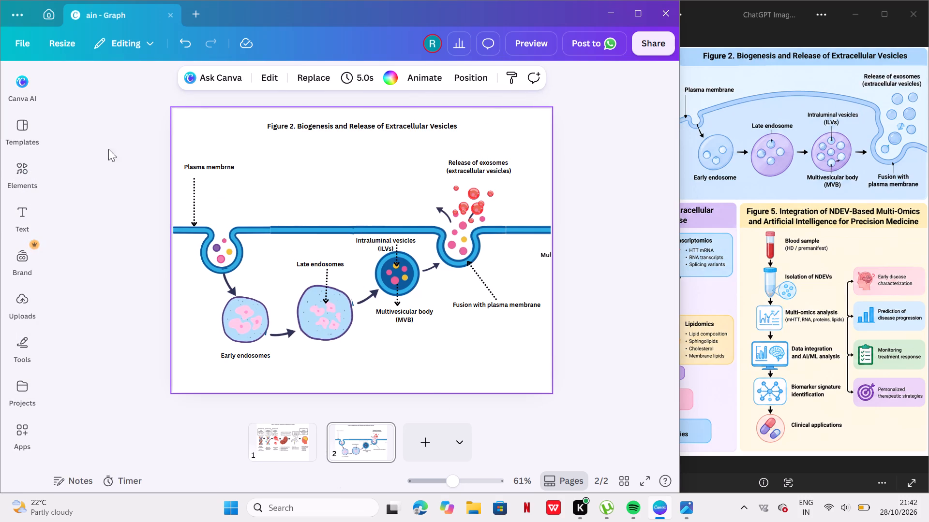
left_click_drag(277, 125, 284, 123)
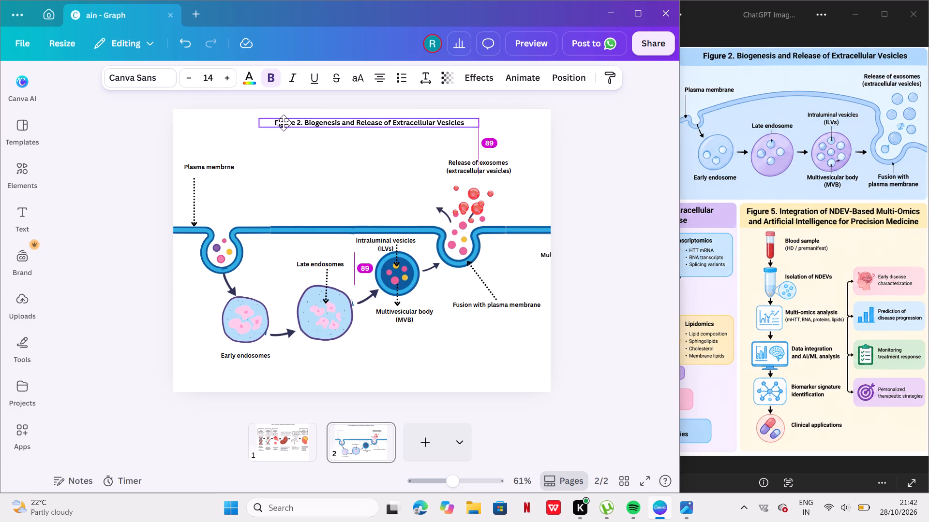
left_click_drag(284, 123, 288, 122)
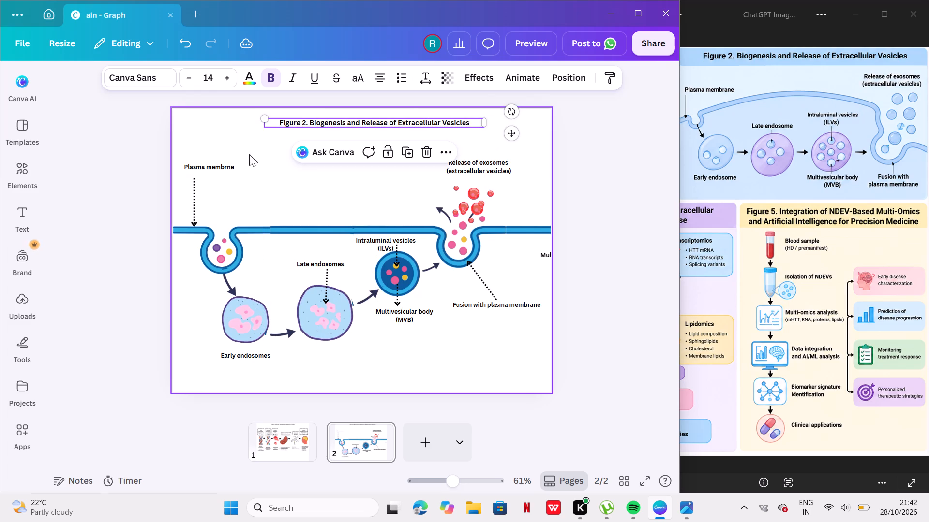
left_click(197, 248)
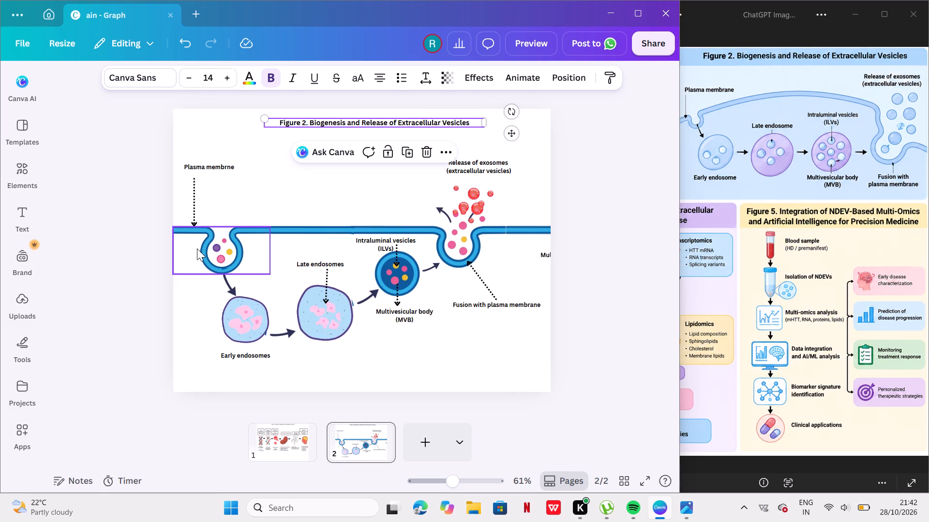
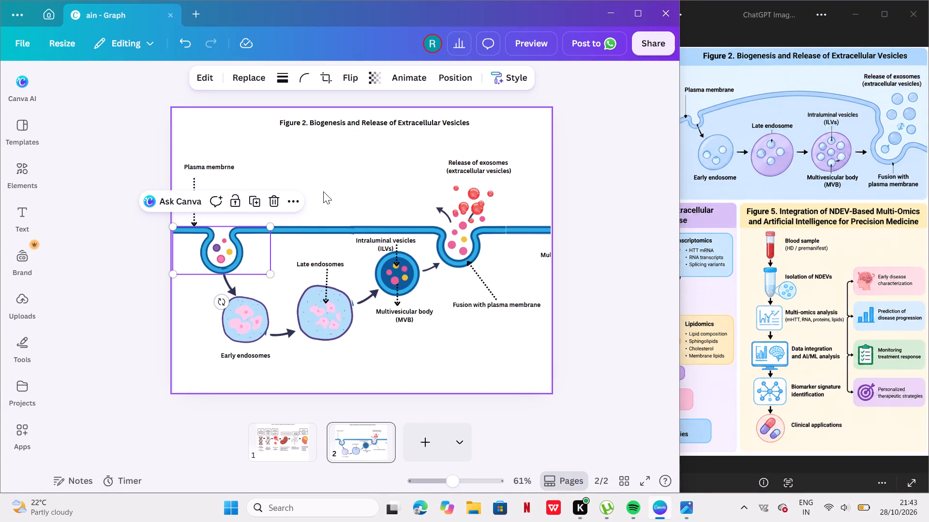
Add a rounded square shape to page 2 and place it in the blank area just below the title.
left_click(21, 155)
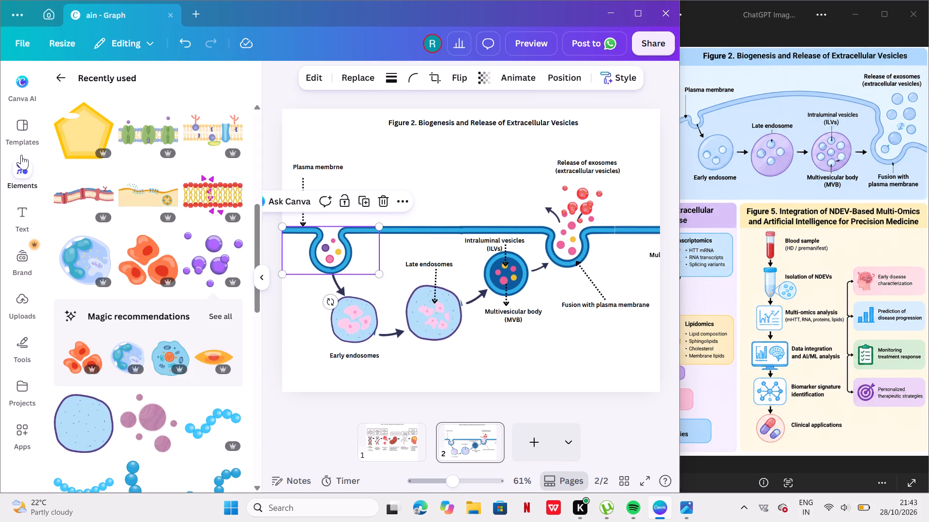
left_click(21, 155)
left_click(21, 155)
left_click(58, 81)
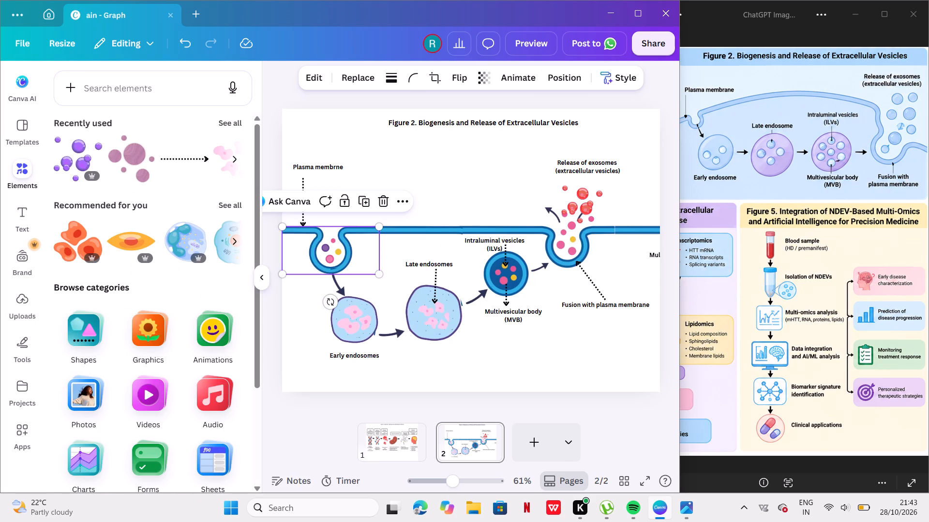
left_click(80, 337)
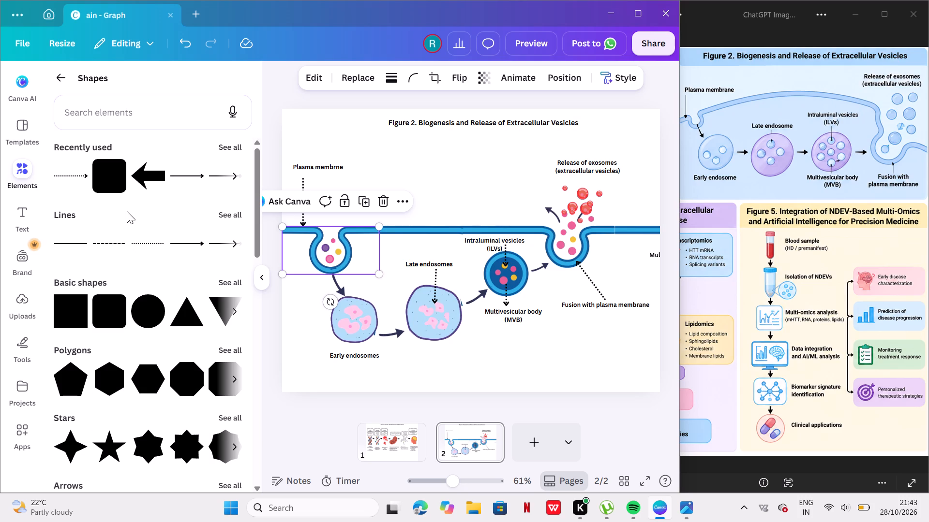
left_click(120, 186)
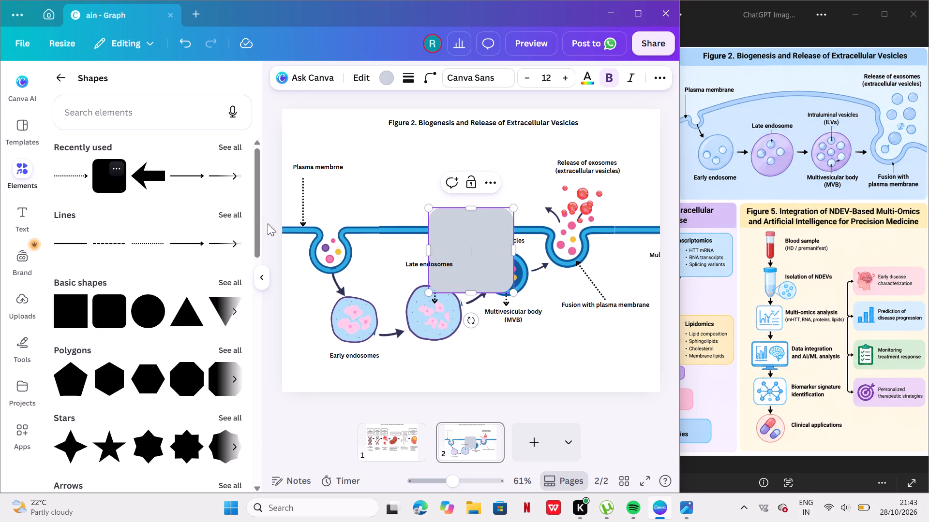
left_click_drag(465, 251, 440, 188)
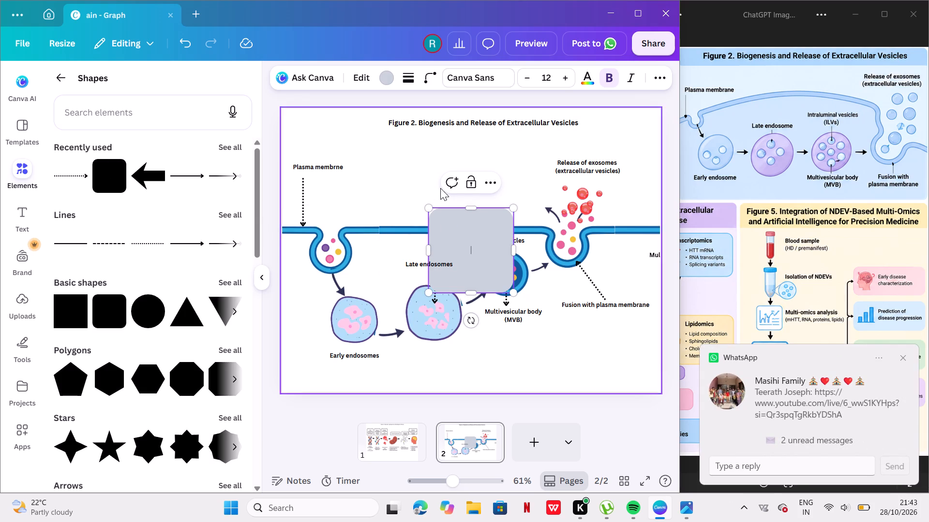
left_click_drag(440, 188, 435, 144)
left_click_drag(468, 242, 468, 241)
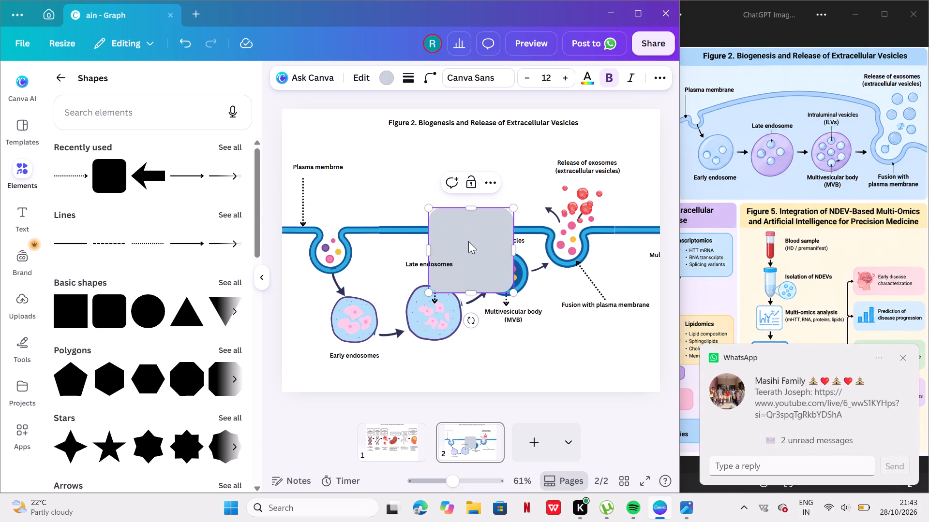
left_click_drag(468, 241, 312, 70)
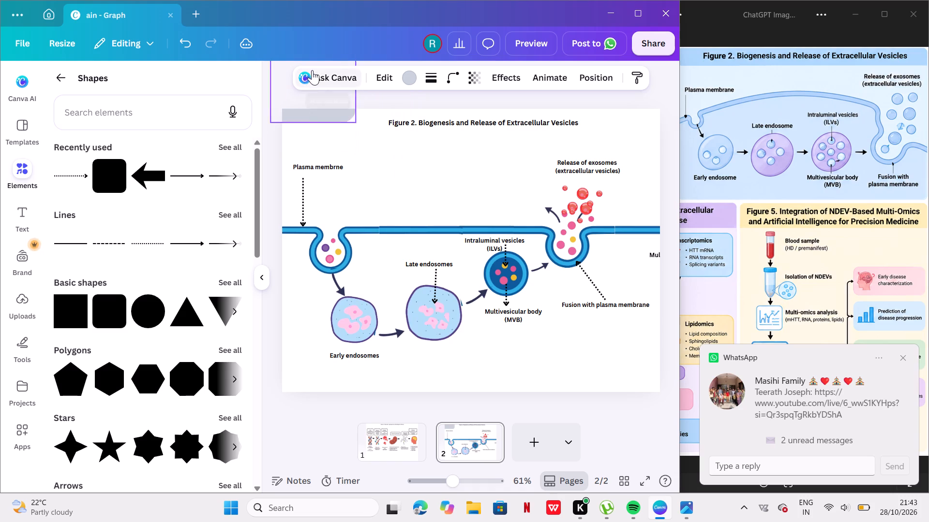
left_click_drag(312, 70, 313, 96)
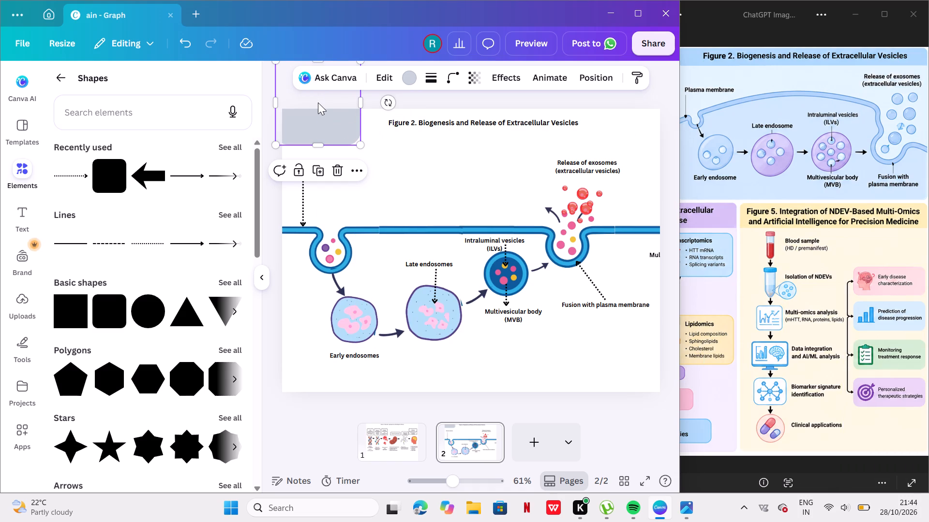
left_click_drag(318, 102, 393, 173)
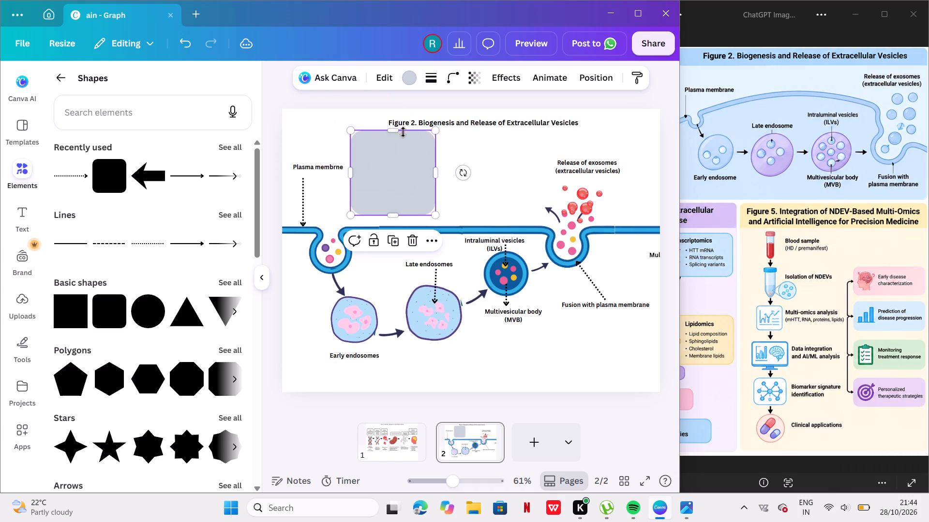
Flatten the rounded shape into a bar about 110 high by lowering its upper edge.
left_click_drag(396, 128, 401, 159)
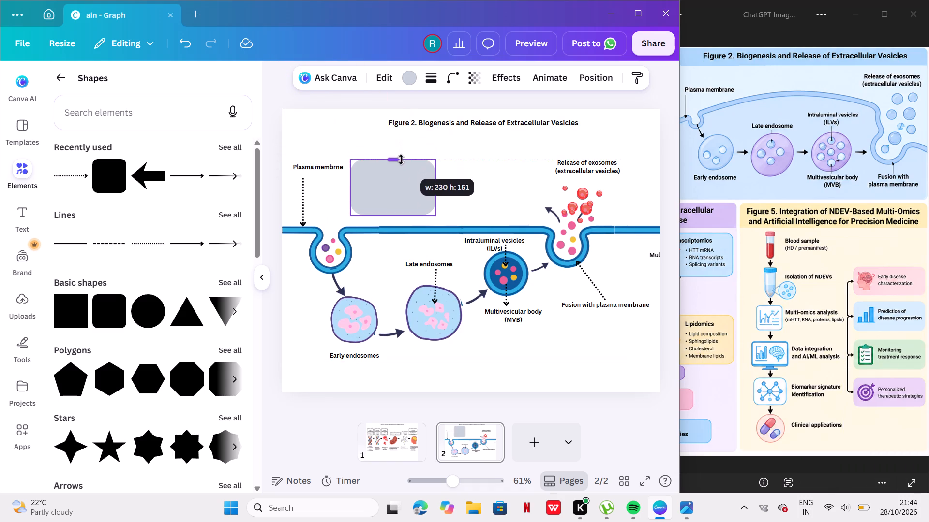
left_click_drag(401, 159, 401, 174)
left_click(400, 183)
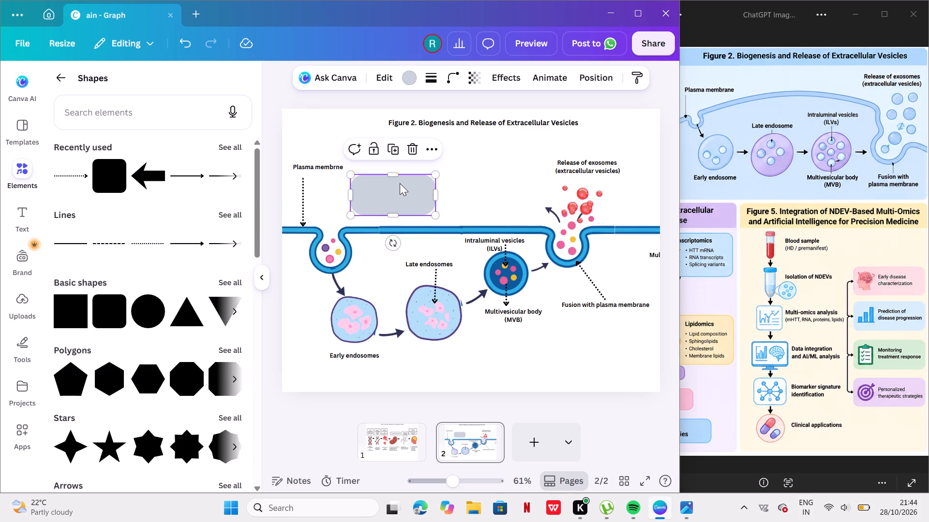
Move the bar to the page's top-left corner and stretch it behind the title past the page's right edge.
left_click_drag(400, 183, 333, 116)
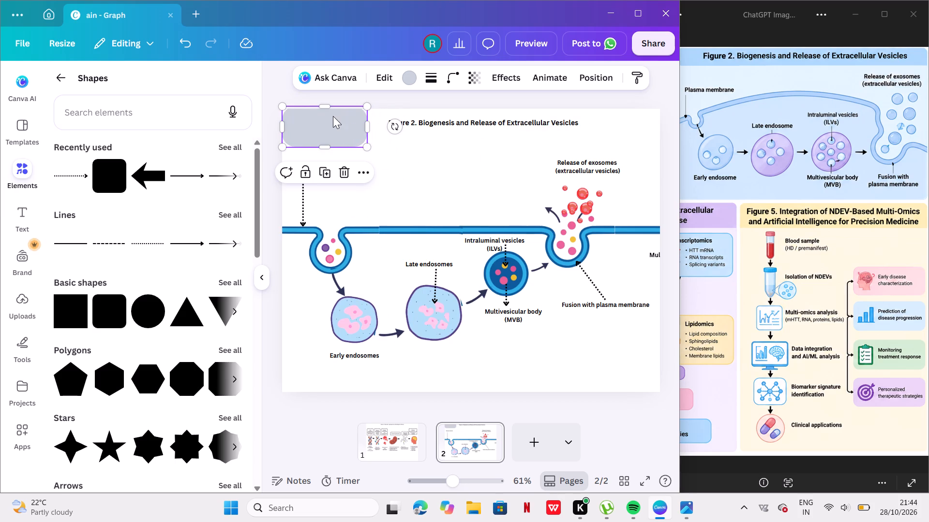
left_click_drag(367, 122, 450, 126)
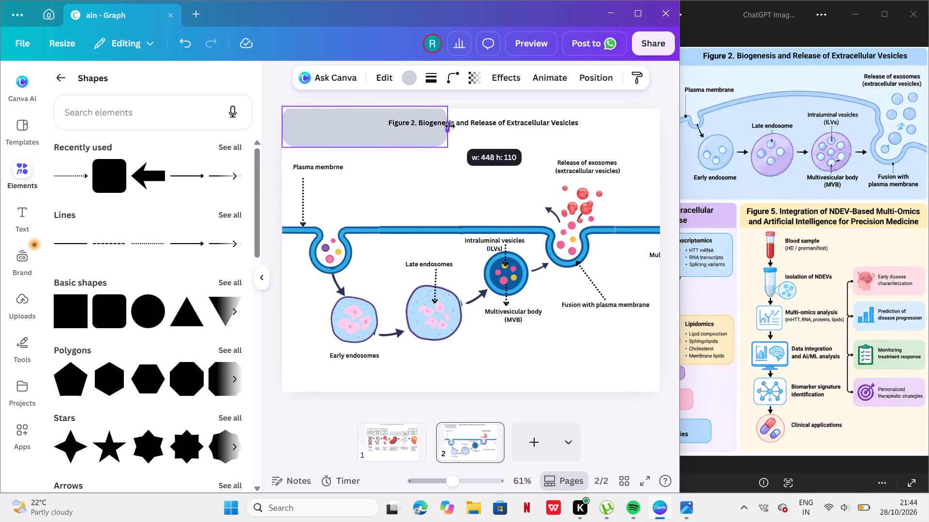
left_click_drag(450, 126, 554, 126)
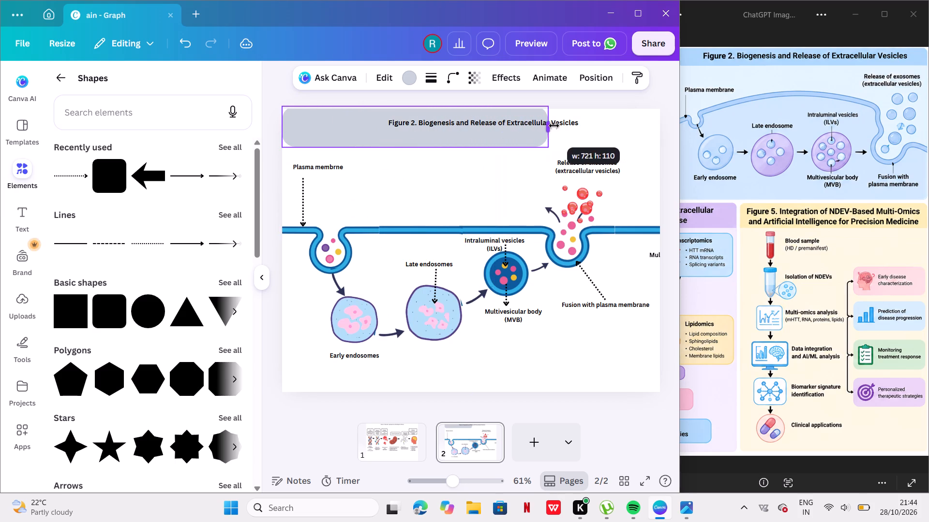
left_click_drag(554, 126, 645, 132)
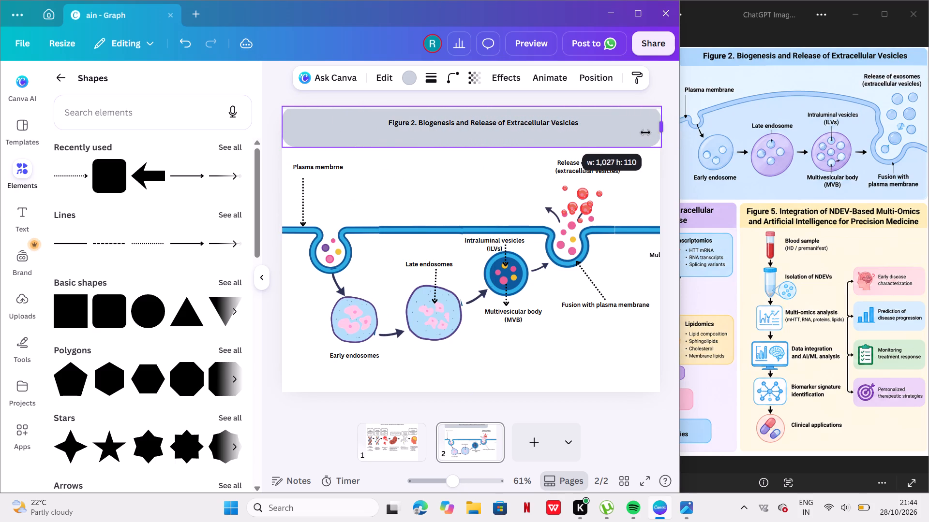
left_click_drag(645, 132, 677, 135)
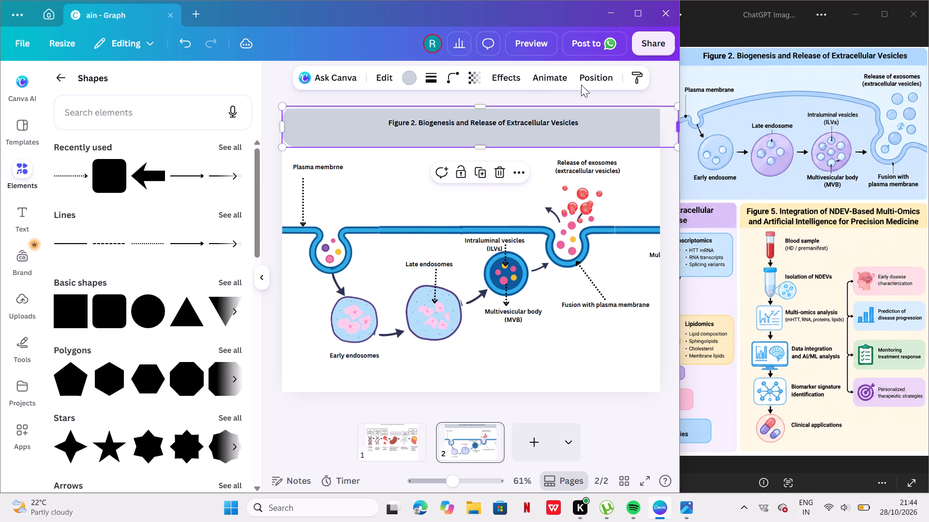
Fill the title bar with the light blue already used in the design.
left_click(410, 80)
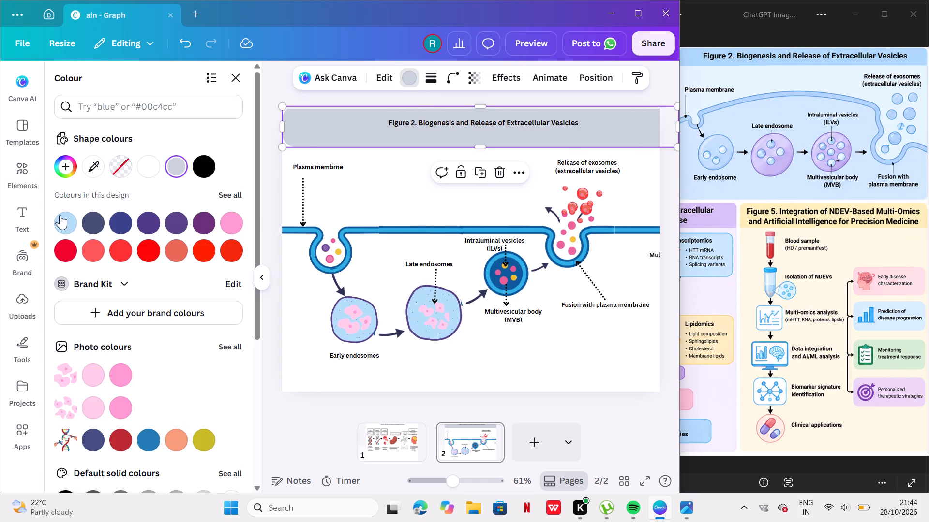
left_click(68, 220)
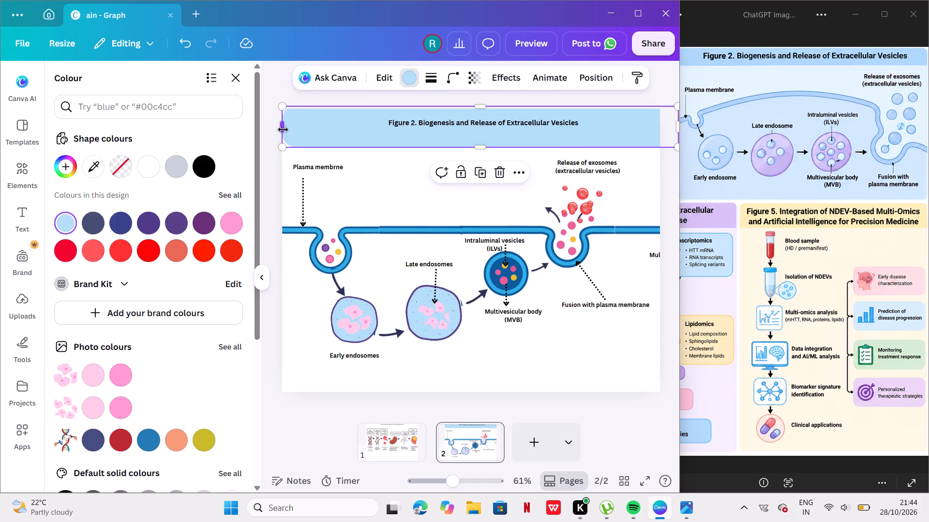
Extend the title bar's left end slightly past the page edge so its rounded corners fall outside the page.
left_click_drag(284, 127, 269, 127)
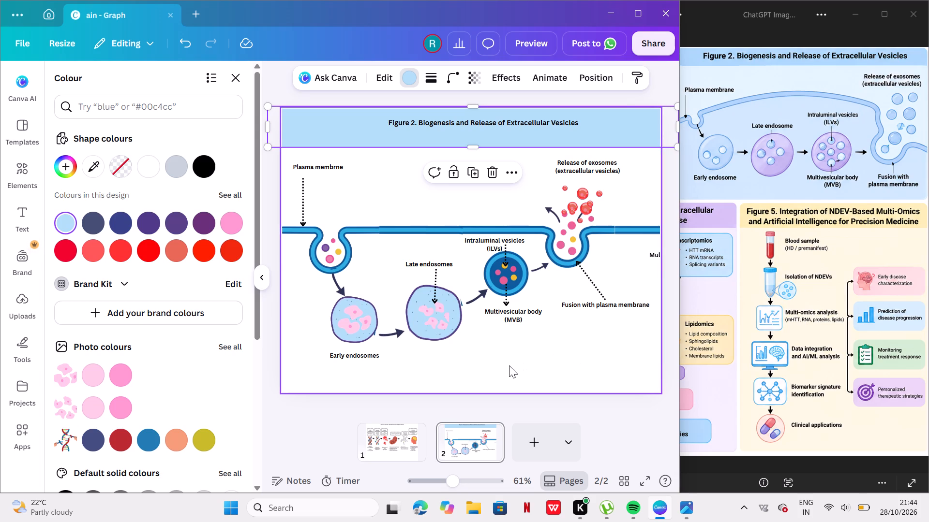
left_click(352, 377)
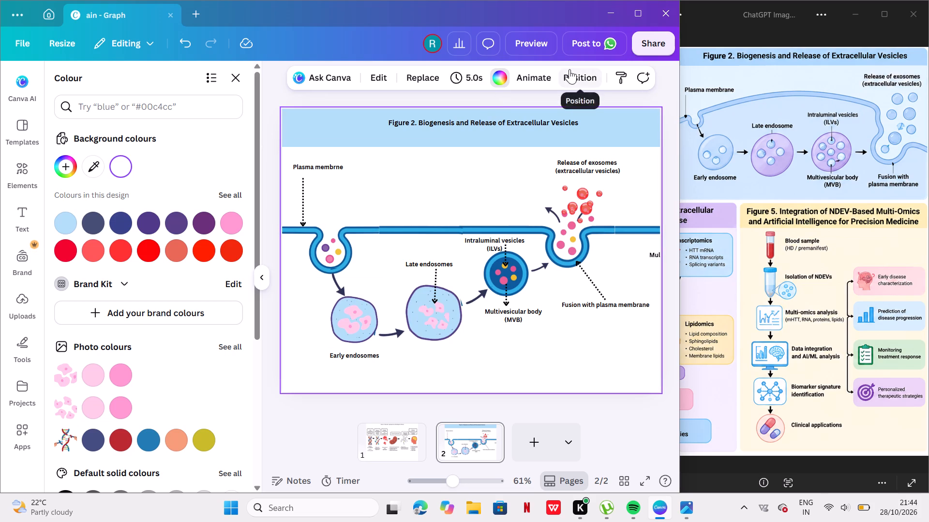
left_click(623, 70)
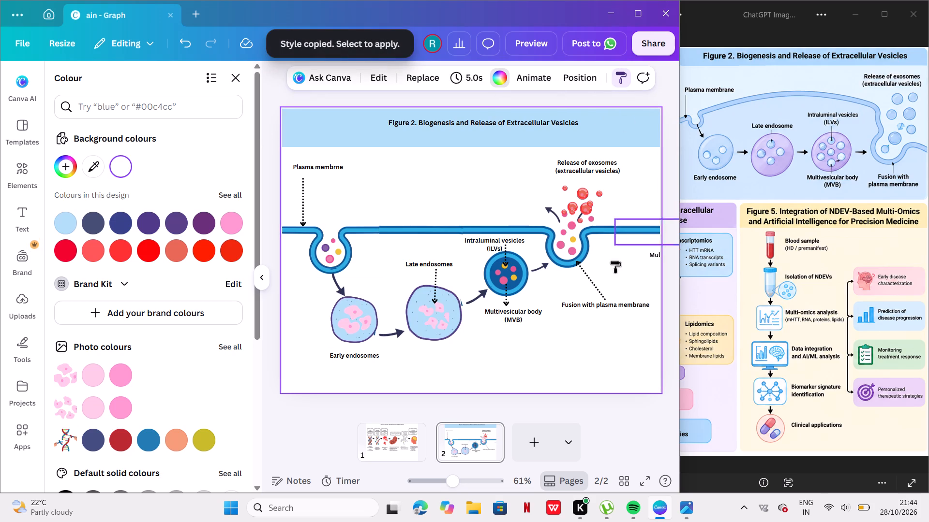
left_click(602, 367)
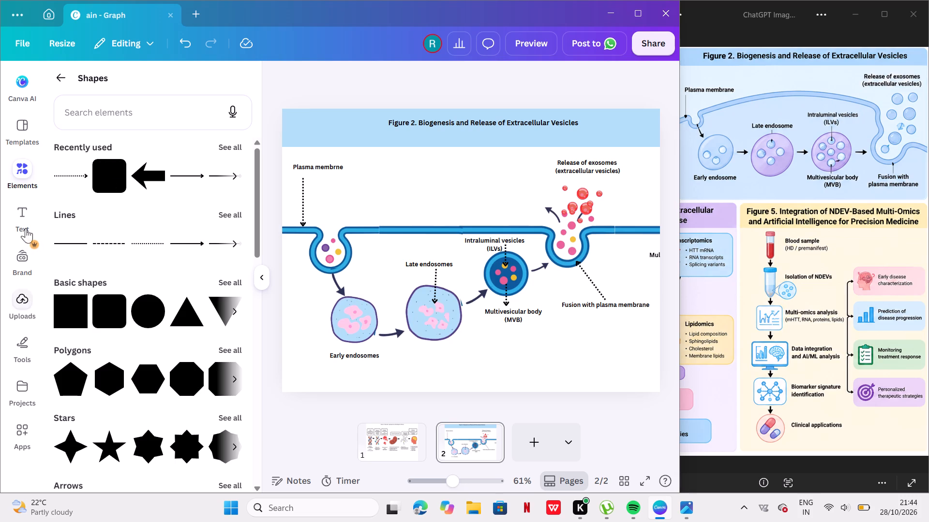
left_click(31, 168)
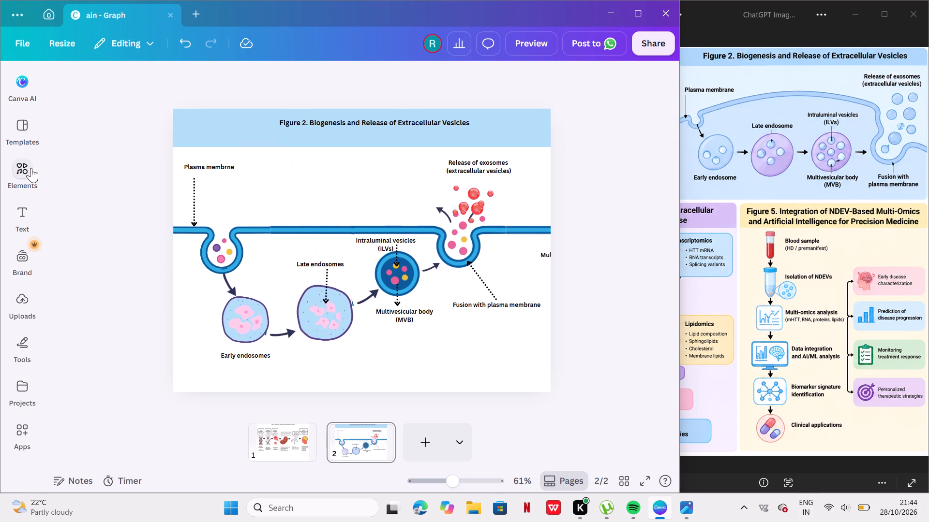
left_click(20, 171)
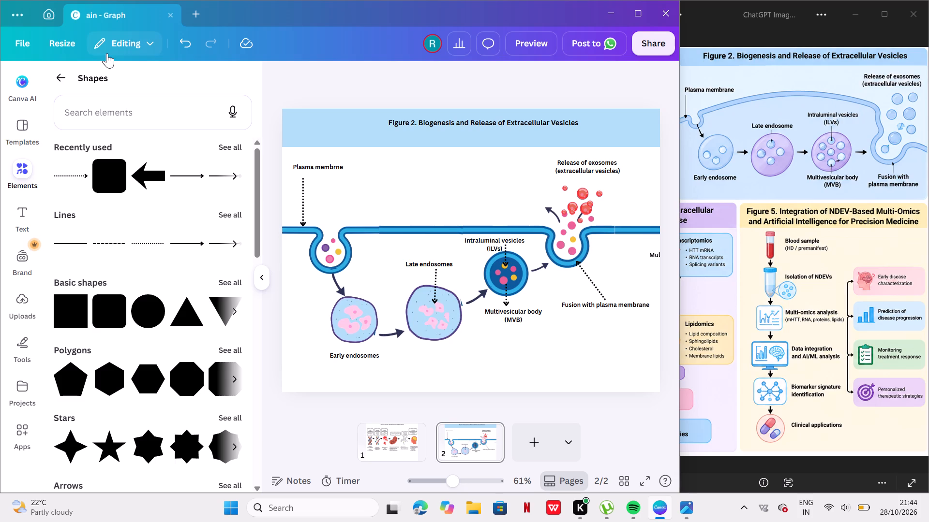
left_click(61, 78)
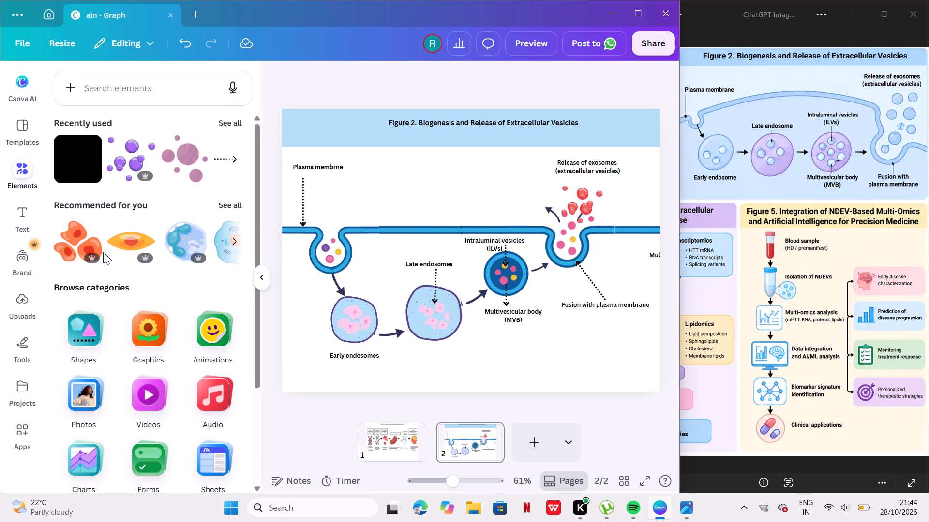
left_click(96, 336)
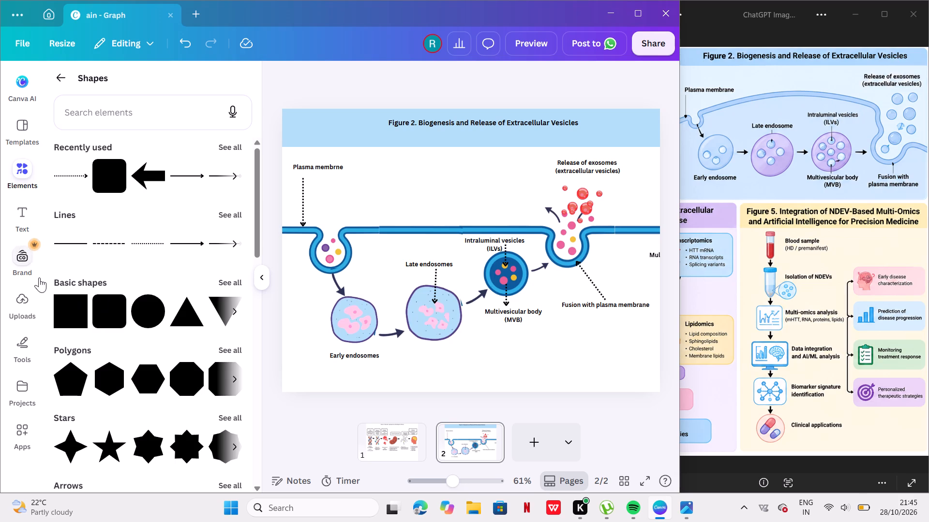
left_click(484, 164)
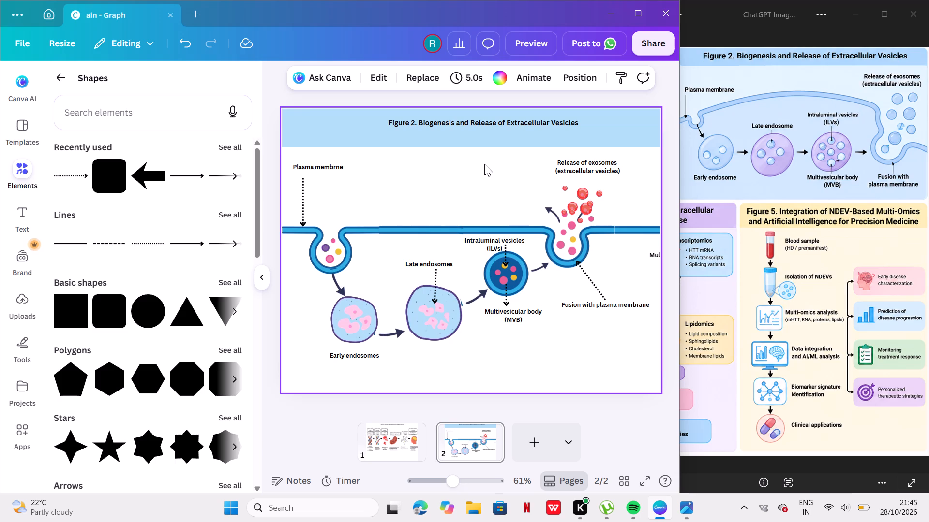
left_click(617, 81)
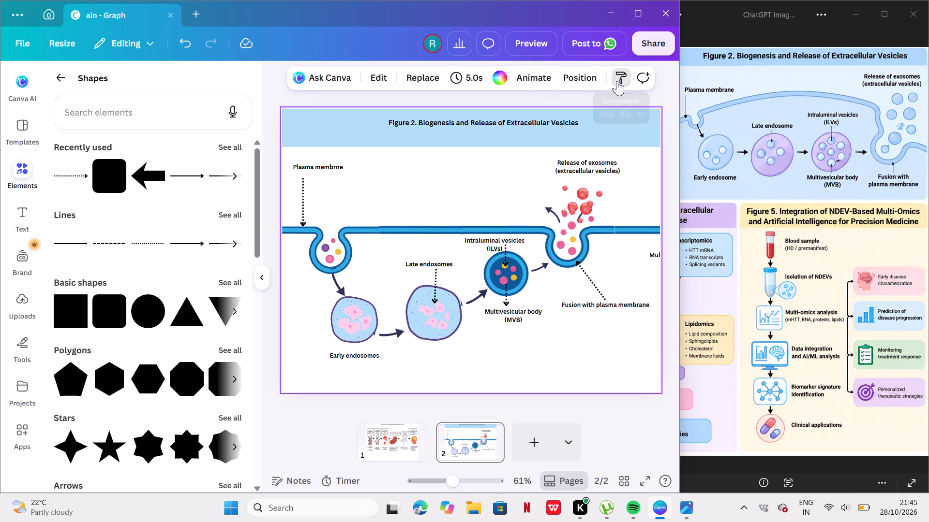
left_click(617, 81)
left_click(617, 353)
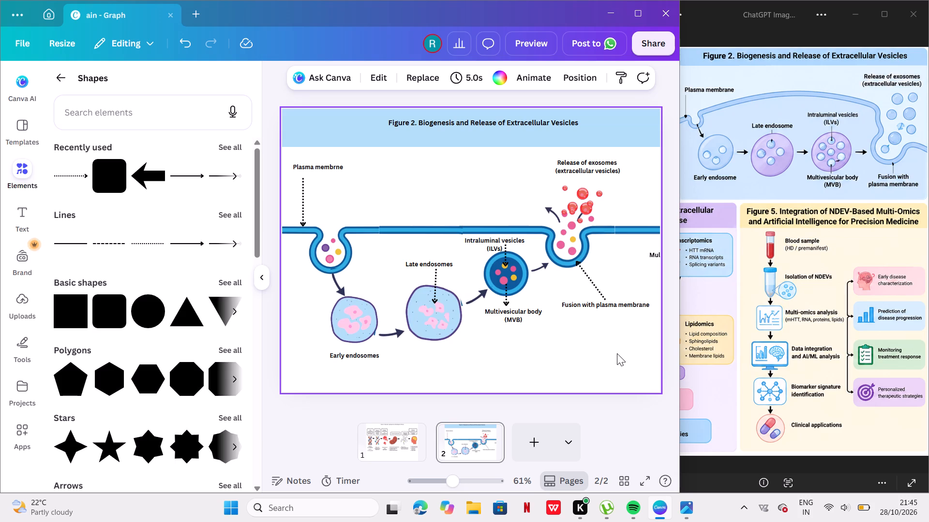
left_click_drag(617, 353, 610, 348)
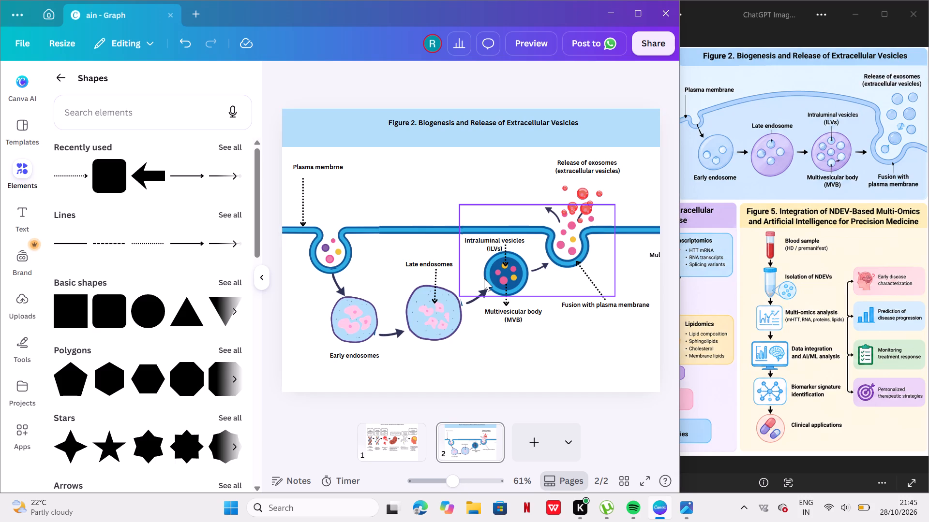
Shift the leftmost membrane segment with the vesicle pocket slightly to the right.
left_click(289, 239)
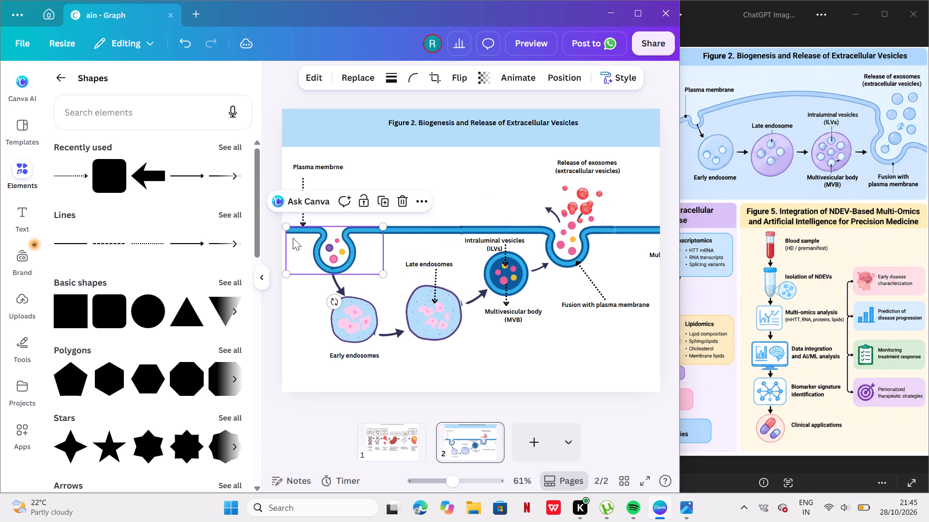
left_click(270, 269)
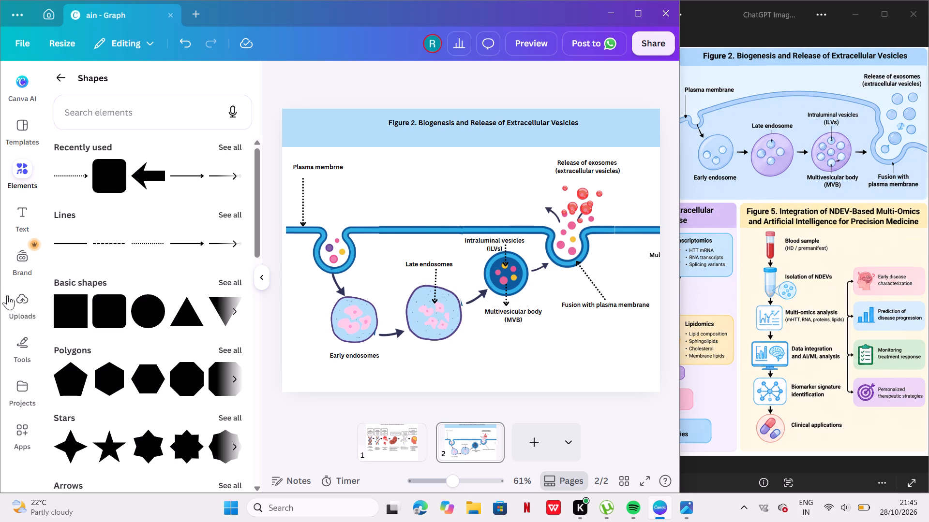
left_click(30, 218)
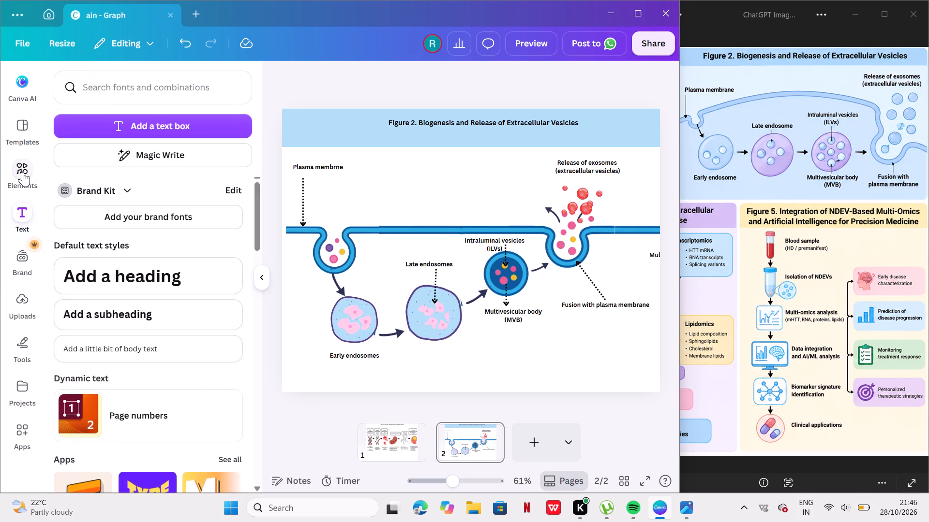
Fill the page background with the design's light azure #b2ddf7, and lighten it to a very pale blue.
left_click(23, 172)
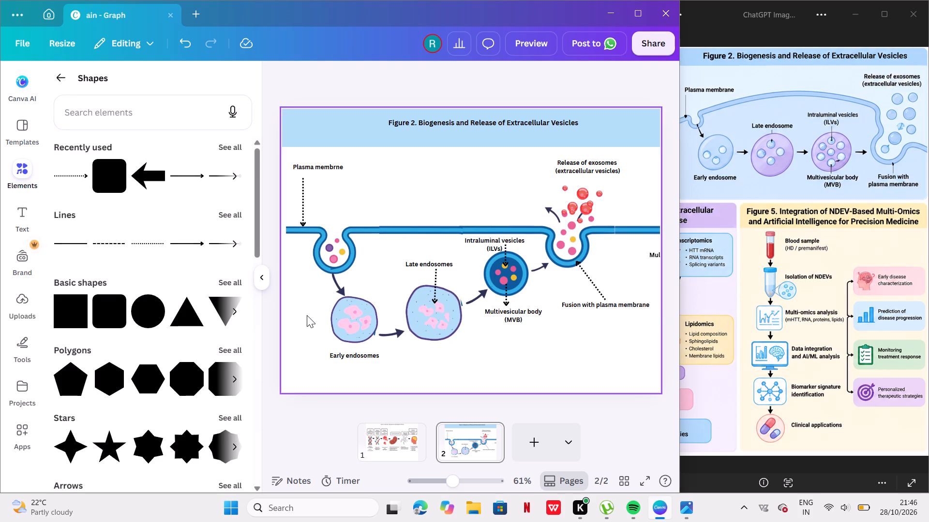
left_click(307, 315)
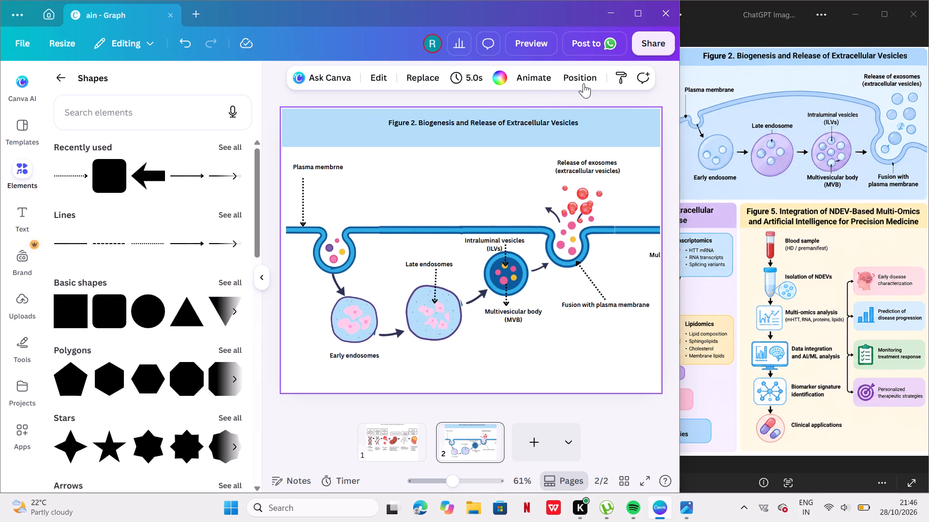
left_click(502, 74)
left_click(62, 221)
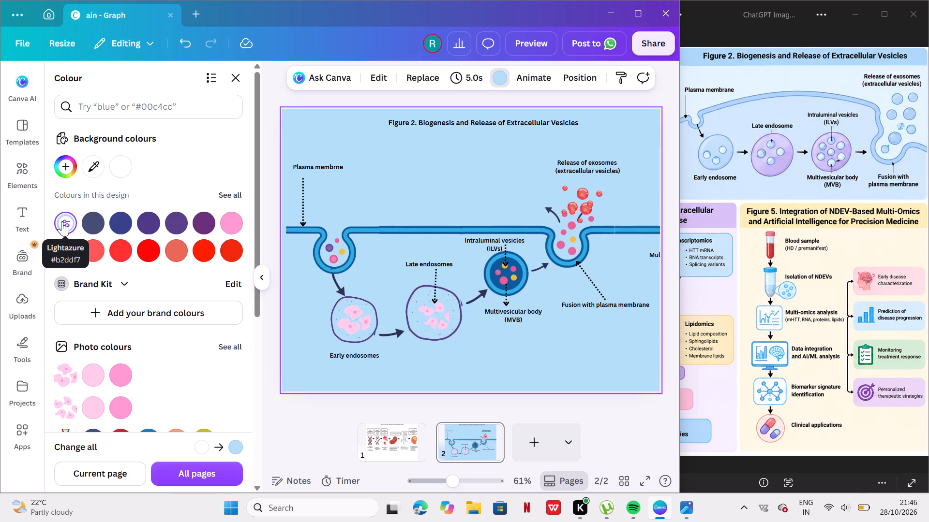
left_click(62, 221)
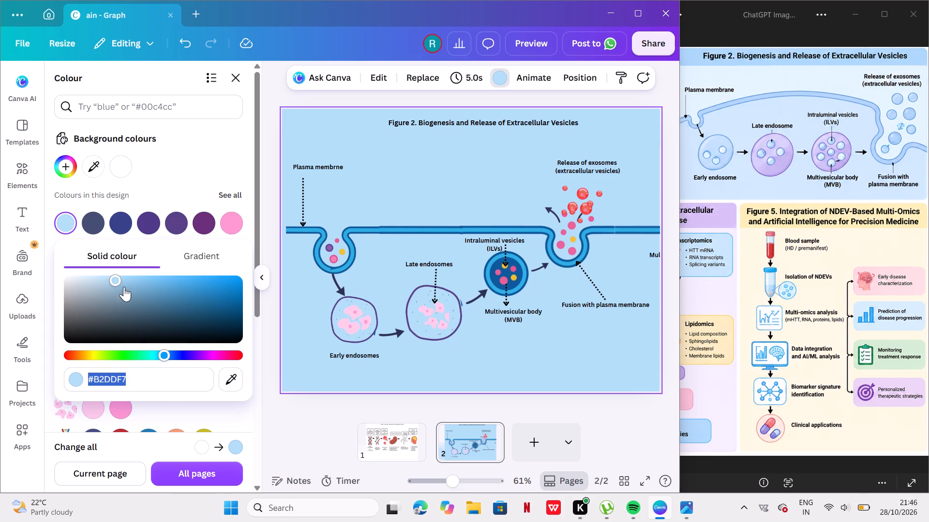
Lighten the solid page background of the vesicle figure to a very pale blue, #E9F7FF.
left_click_drag(117, 282, 182, 317)
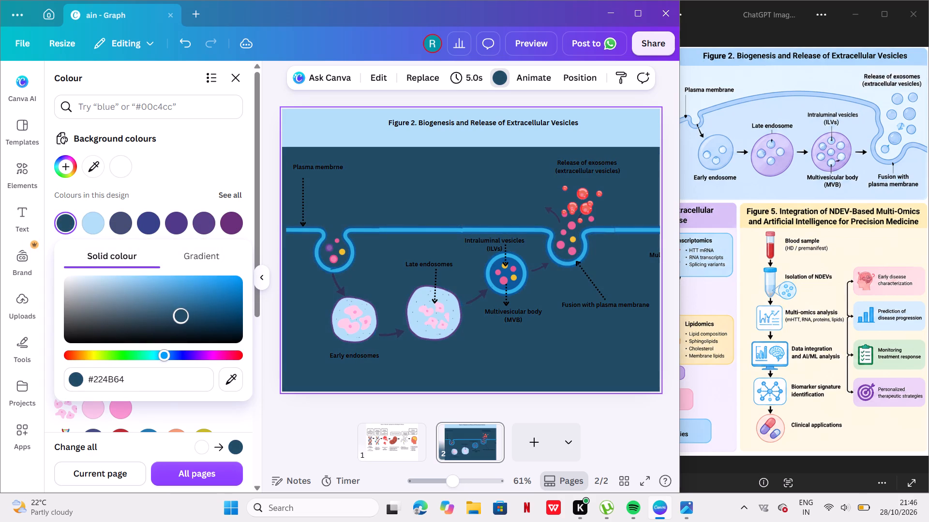
left_click_drag(182, 317, 31, 273)
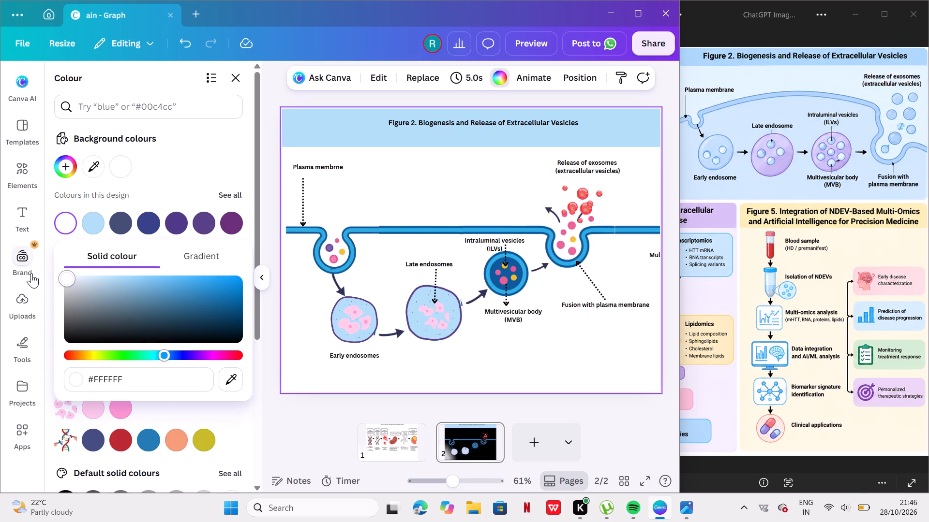
left_click_drag(31, 273, 90, 275)
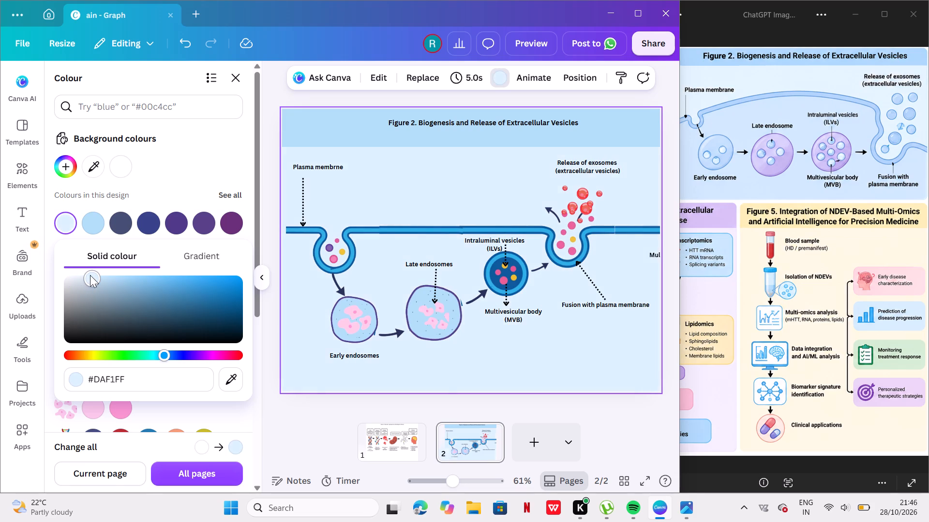
left_click_drag(90, 275, 78, 275)
left_click_drag(78, 275, 75, 274)
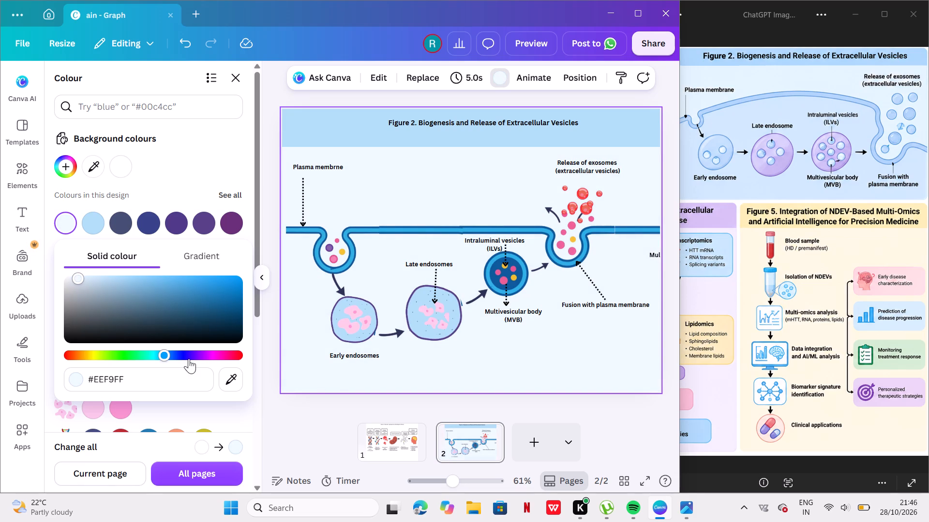
left_click(279, 422)
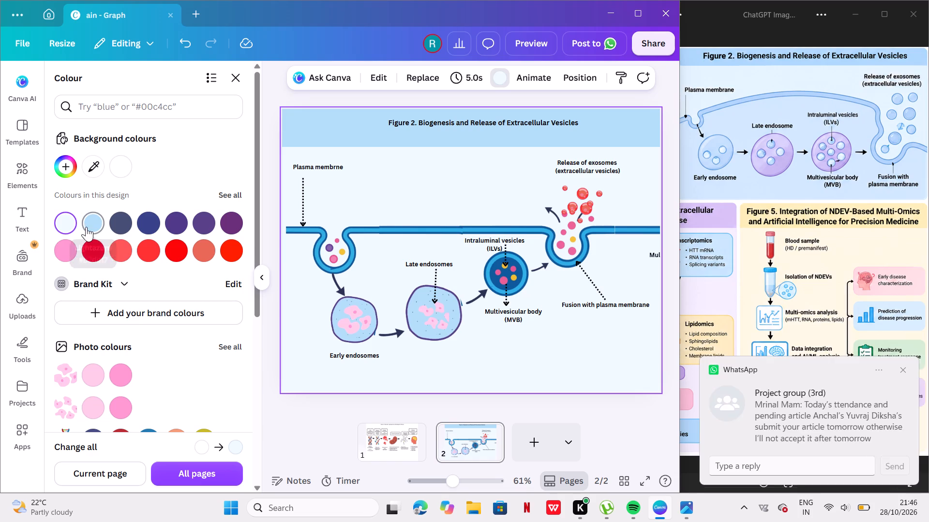
left_click(65, 222)
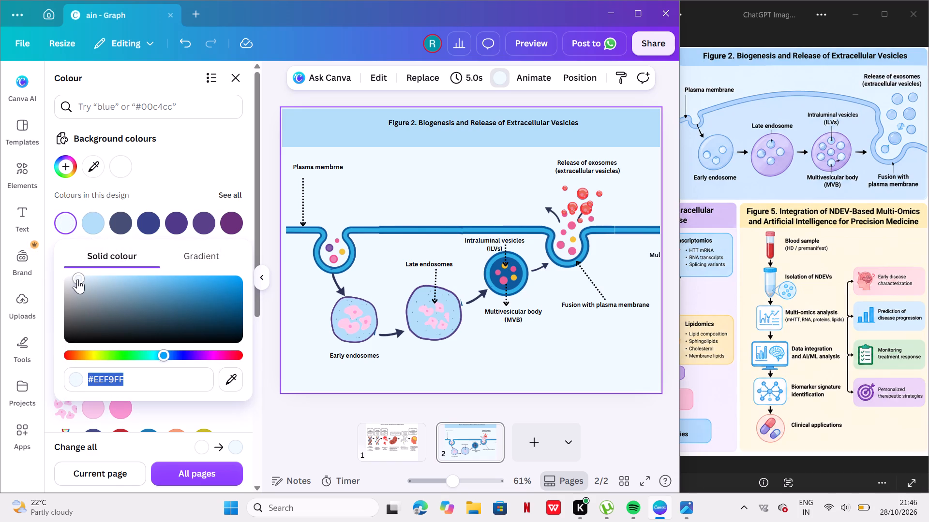
left_click_drag(74, 276, 73, 283)
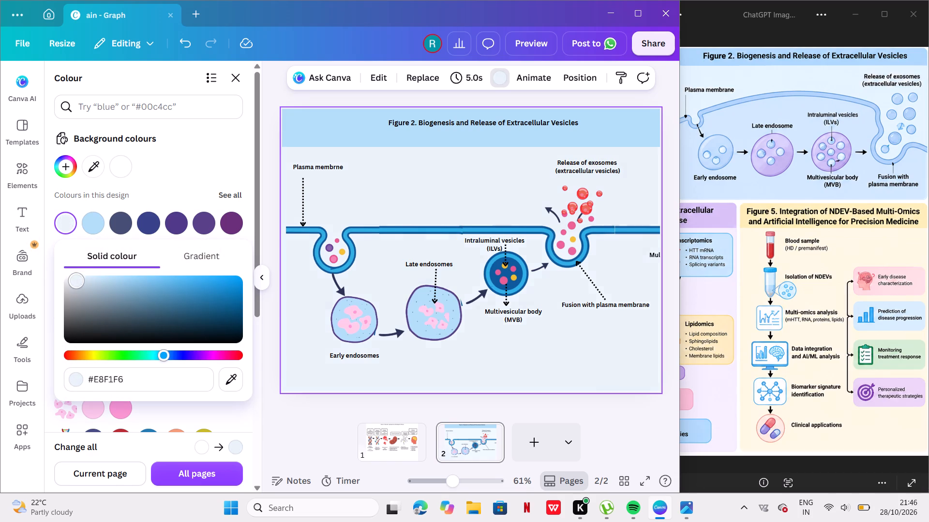
left_click_drag(73, 283, 70, 276)
left_click_drag(70, 276, 79, 274)
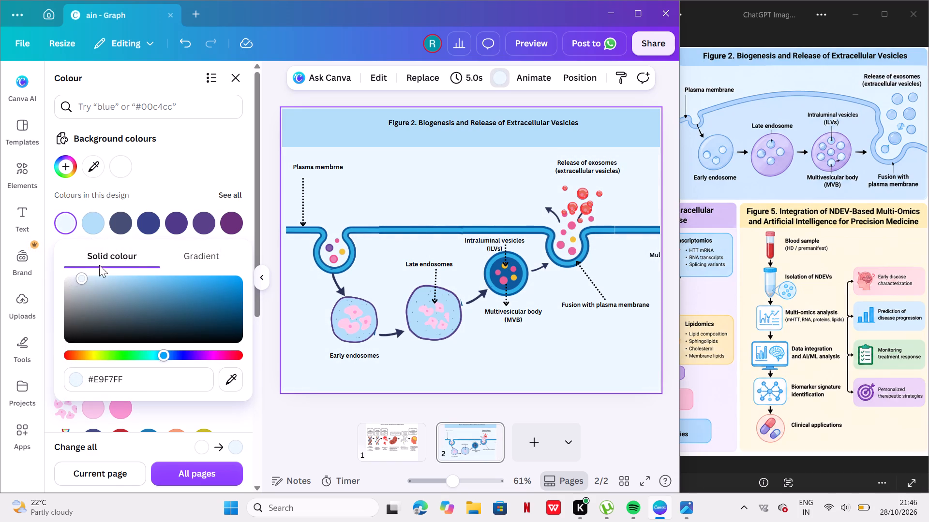
Shift the leftmost membrane segment with the vesicle pocket to start at the page's left edge and meet the neighbouring segment.
left_click(296, 232)
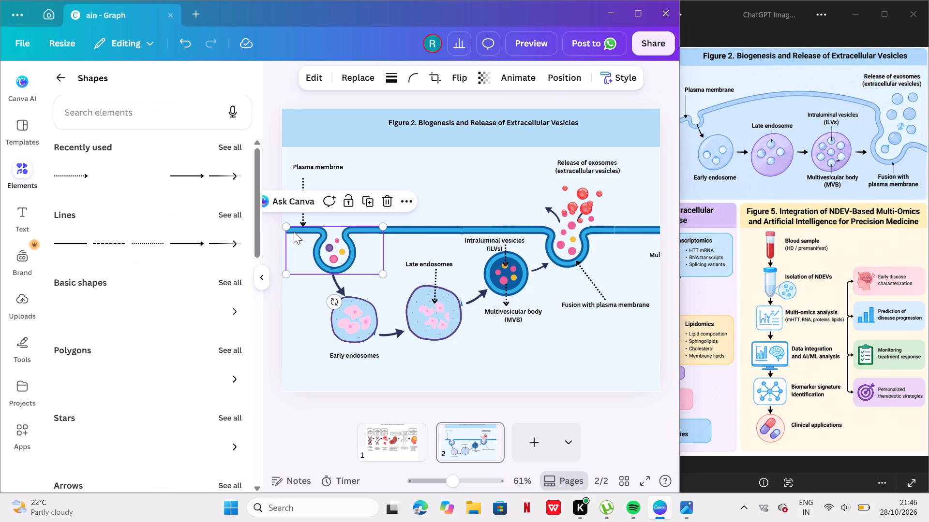
left_click_drag(293, 232, 287, 232)
left_click(269, 224)
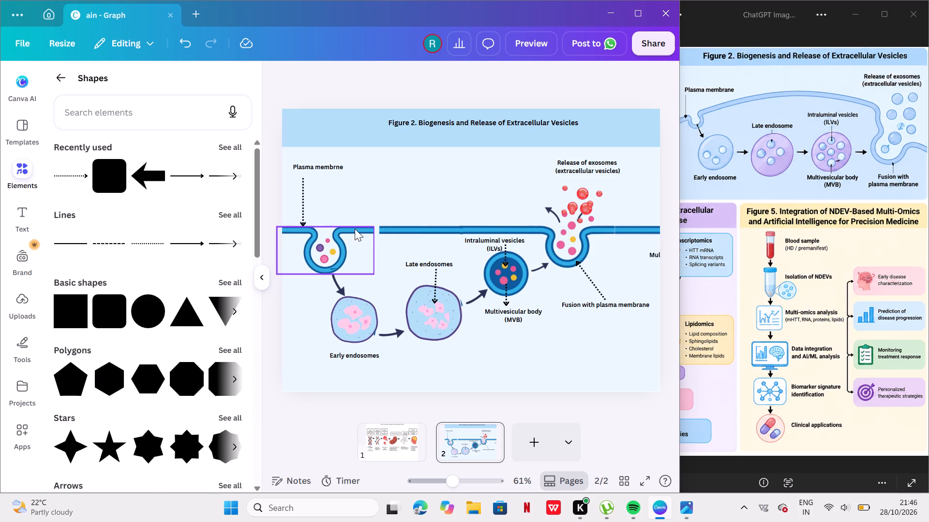
left_click_drag(354, 228, 360, 228)
left_click(298, 348)
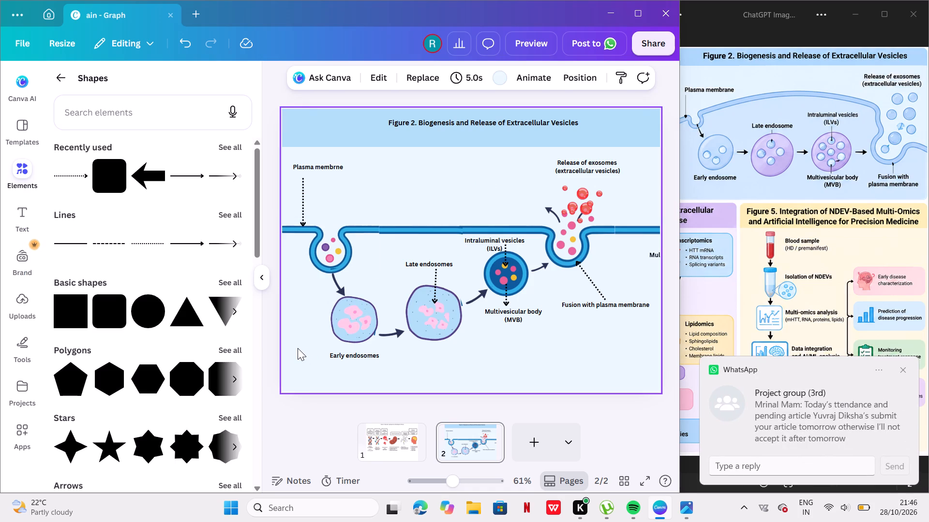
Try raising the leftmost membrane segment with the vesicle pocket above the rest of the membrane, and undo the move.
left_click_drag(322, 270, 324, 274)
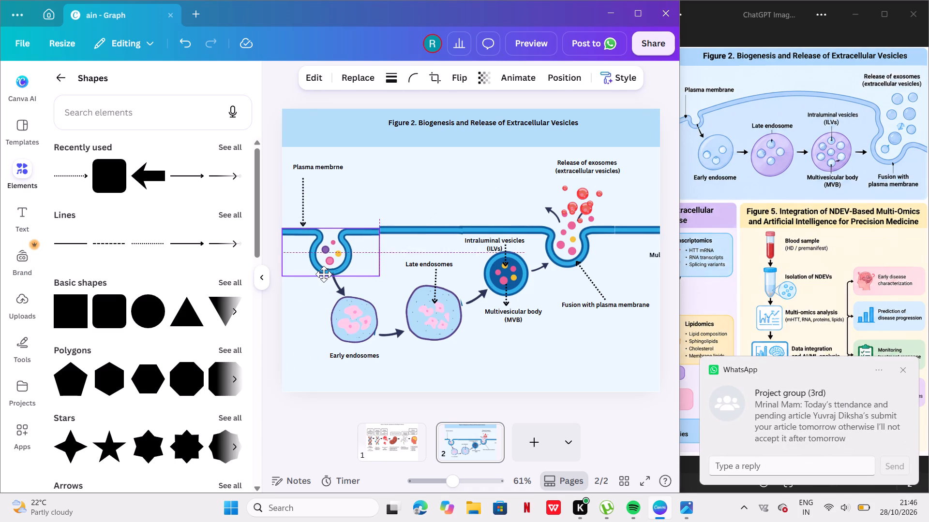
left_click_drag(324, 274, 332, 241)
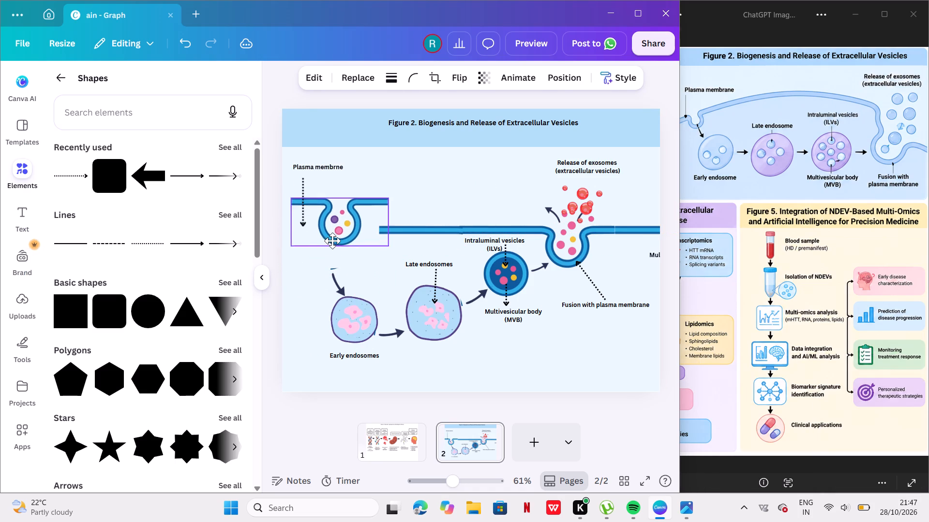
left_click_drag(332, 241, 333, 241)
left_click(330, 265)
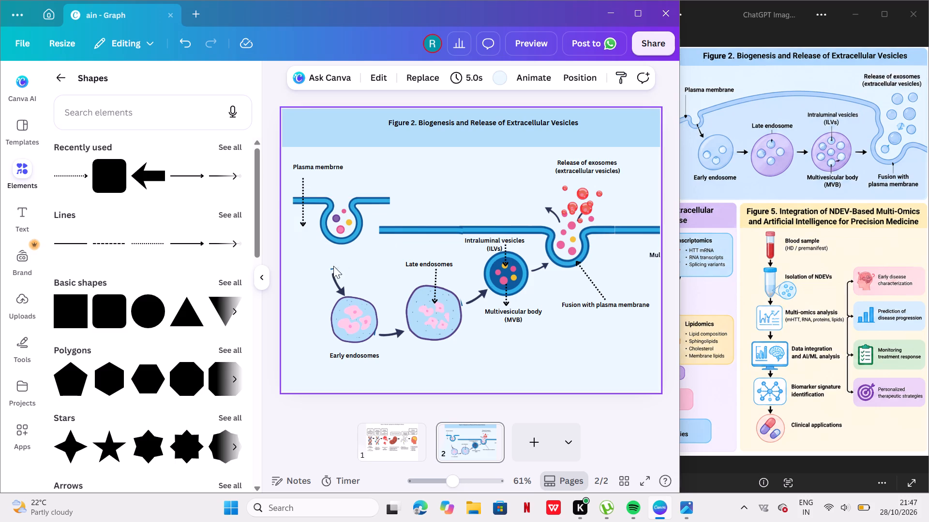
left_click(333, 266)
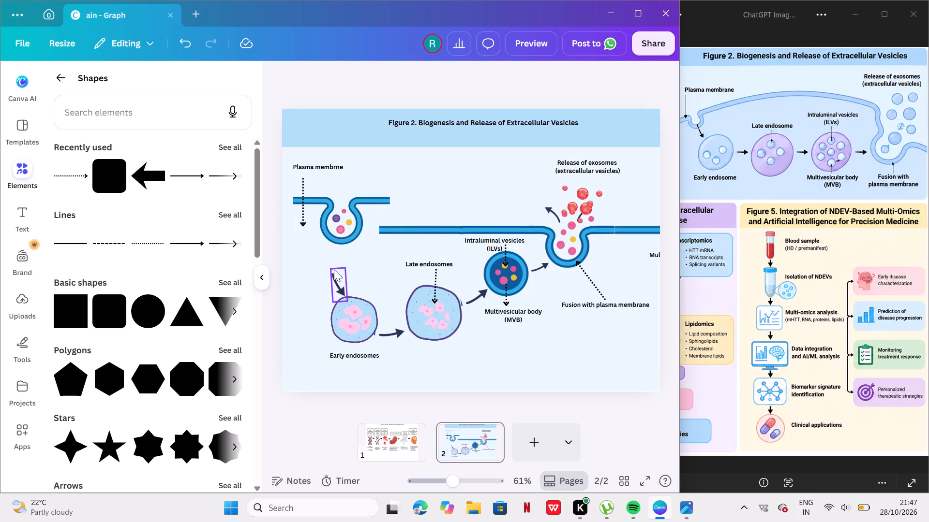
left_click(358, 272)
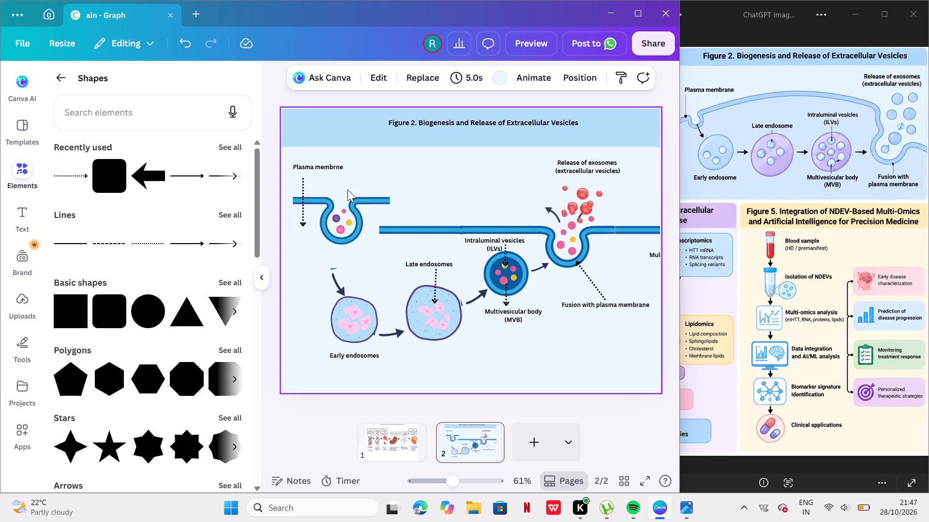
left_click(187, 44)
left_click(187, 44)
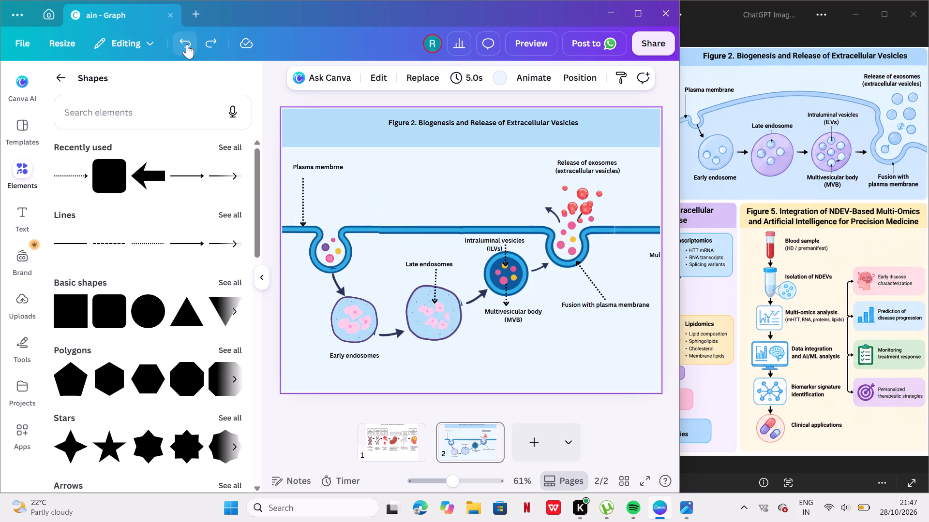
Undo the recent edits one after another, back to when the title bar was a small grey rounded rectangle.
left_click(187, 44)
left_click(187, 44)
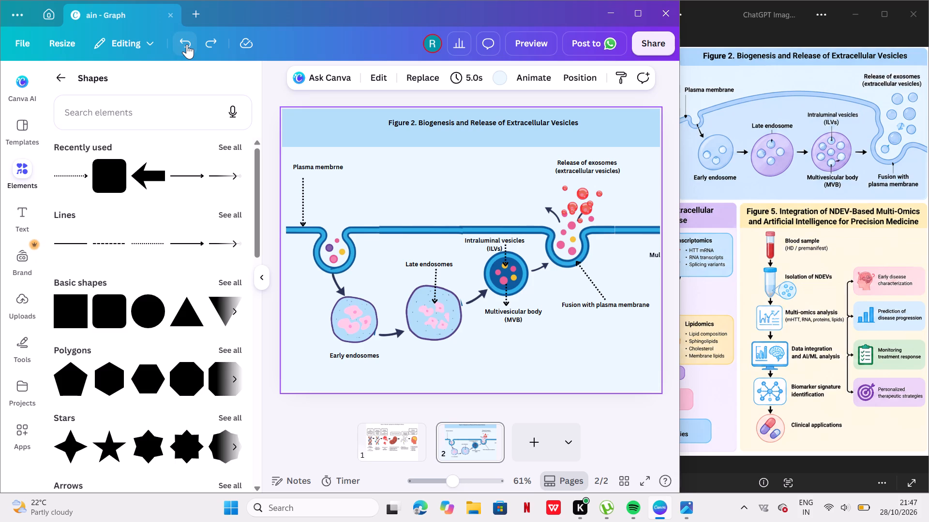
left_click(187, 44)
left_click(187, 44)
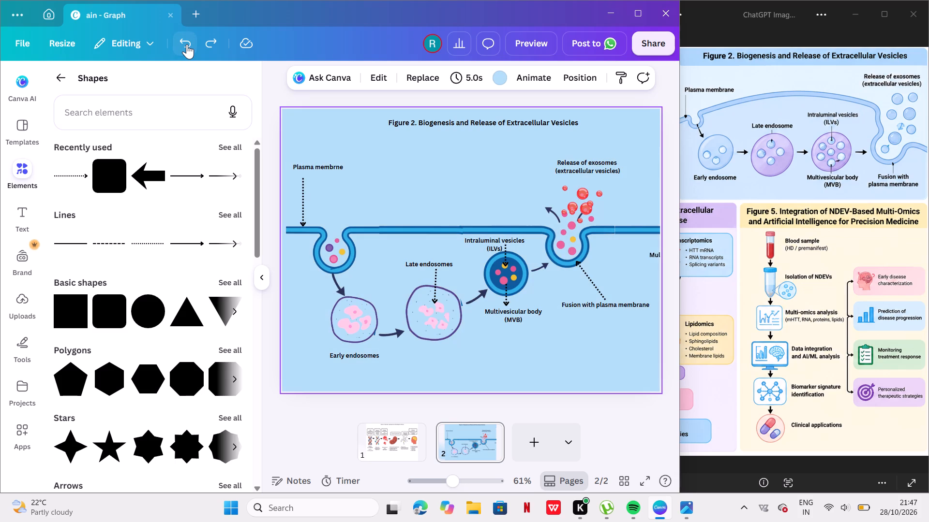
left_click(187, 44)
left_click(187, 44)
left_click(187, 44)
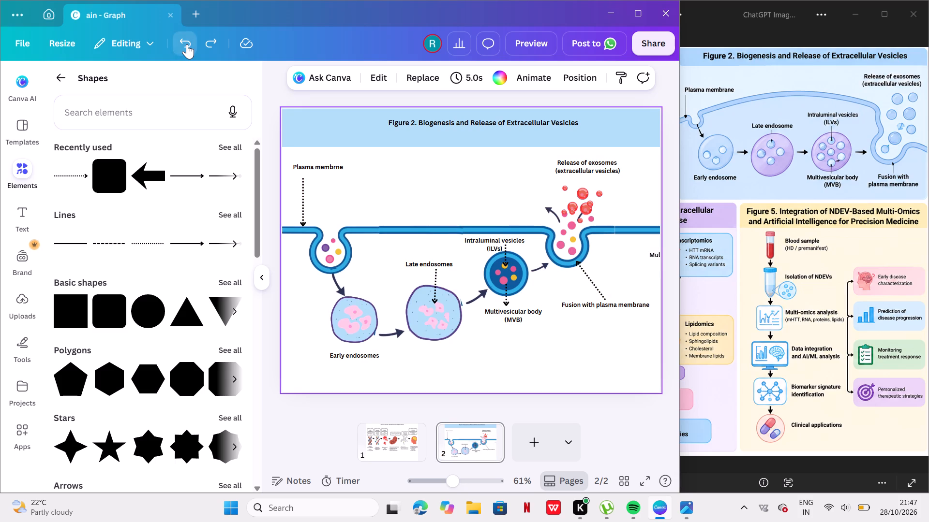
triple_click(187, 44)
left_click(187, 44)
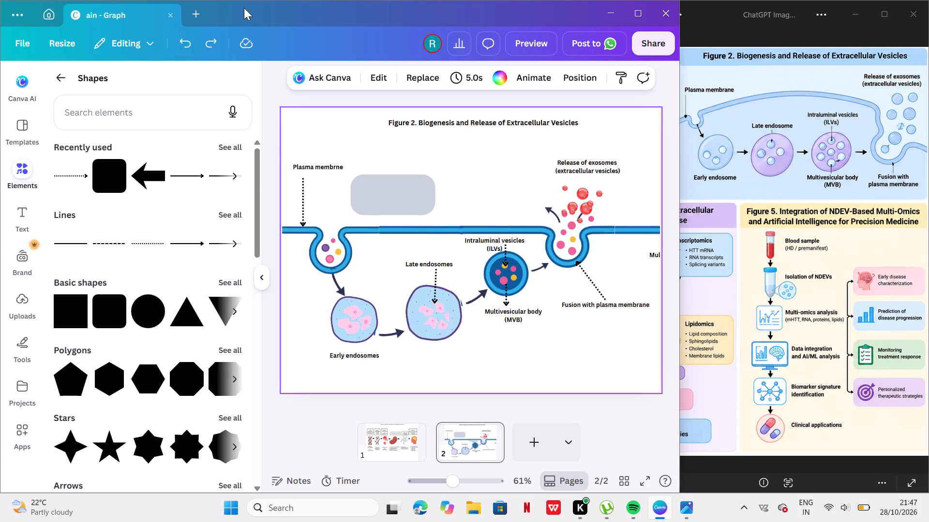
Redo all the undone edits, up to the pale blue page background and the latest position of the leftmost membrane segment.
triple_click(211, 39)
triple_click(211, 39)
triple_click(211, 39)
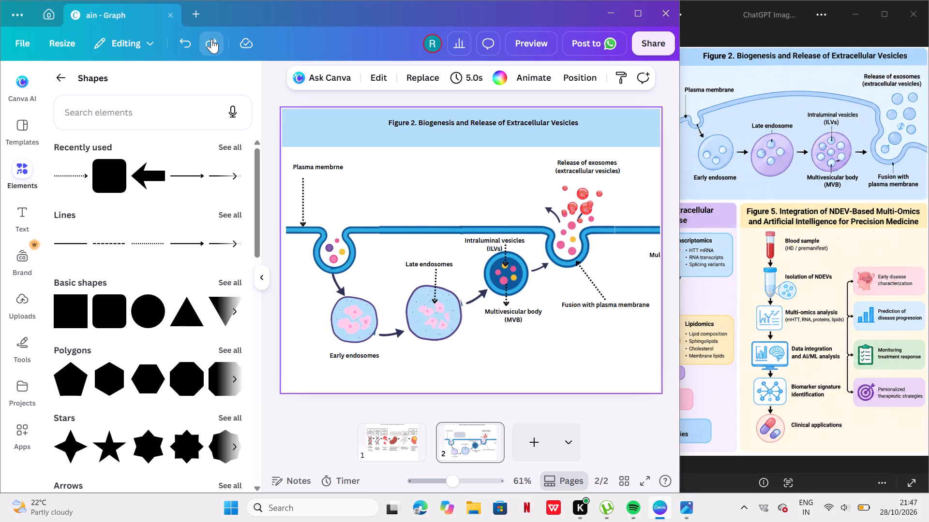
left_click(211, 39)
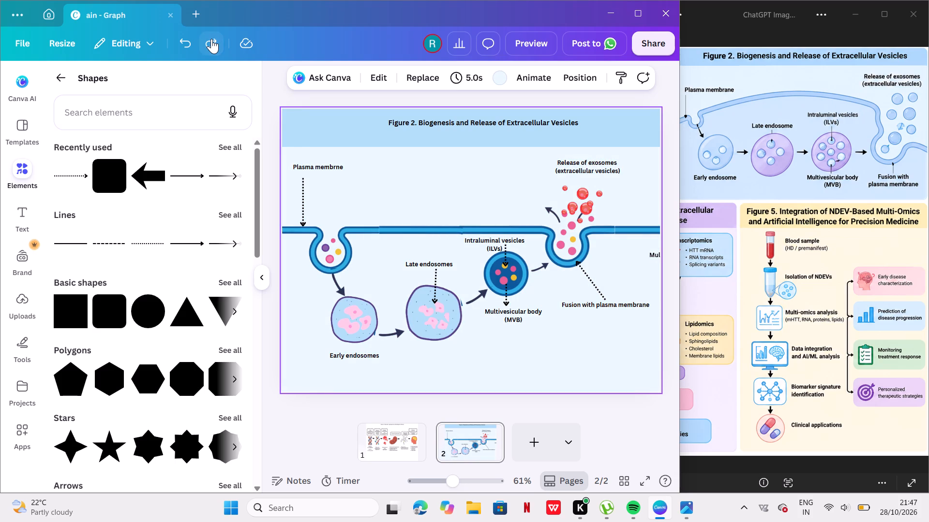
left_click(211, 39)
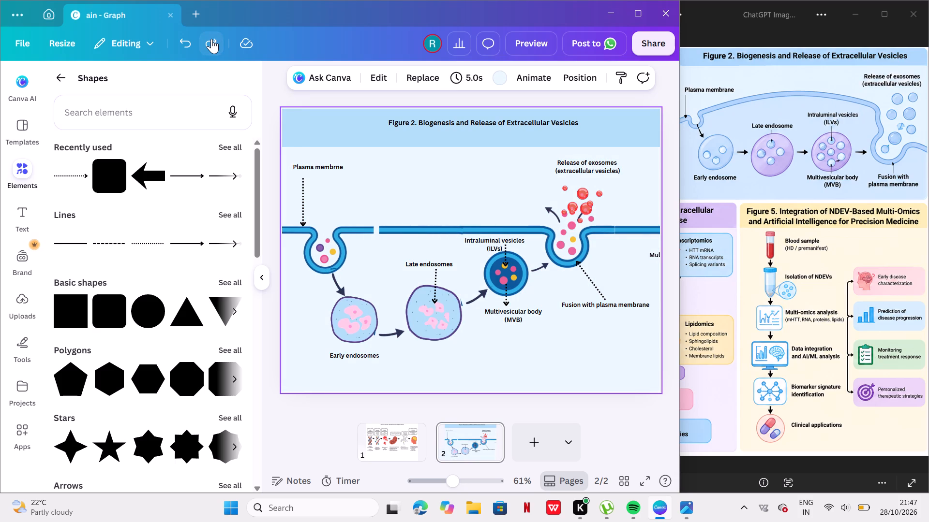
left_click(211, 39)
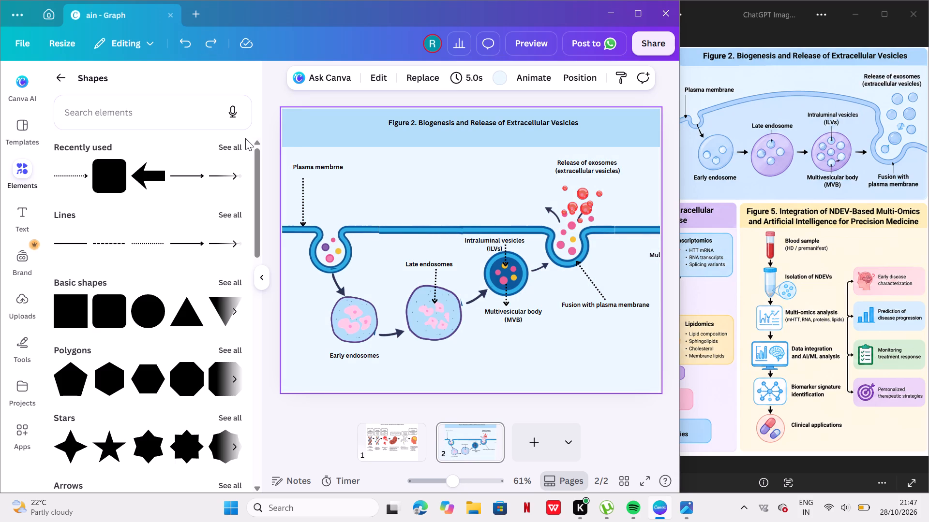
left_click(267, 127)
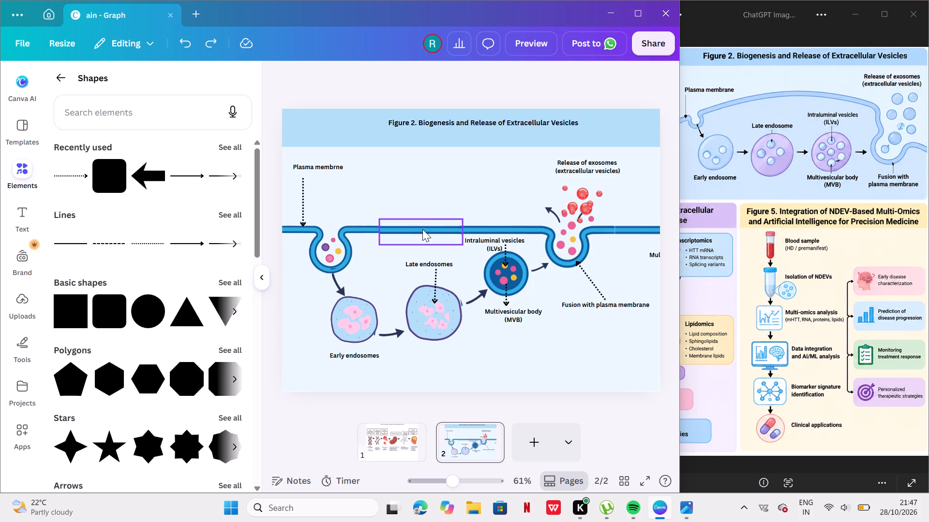
Nudge the straight membrane segment above the late endosome slightly left, keeping it aligned with the neighbouring segments.
left_click_drag(422, 229, 418, 229)
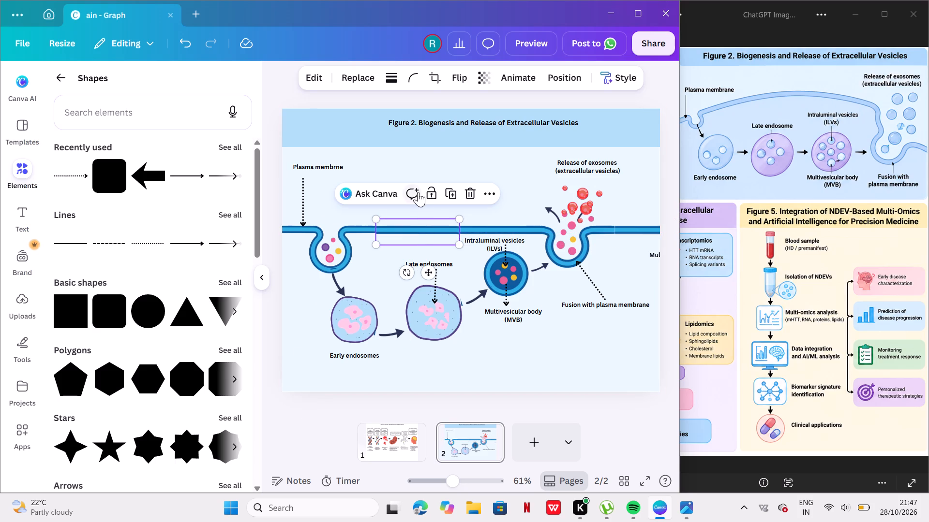
left_click(418, 192)
left_click(418, 192)
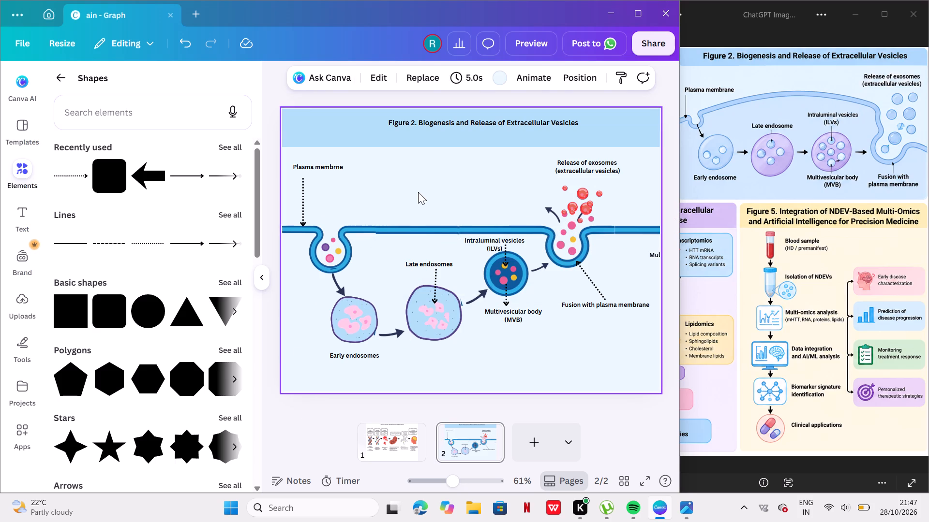
left_click(418, 229)
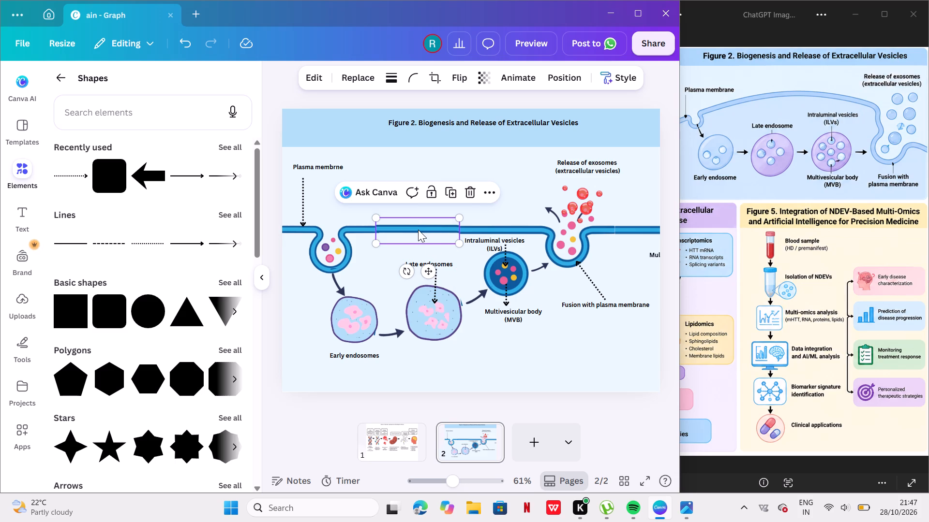
left_click(418, 230)
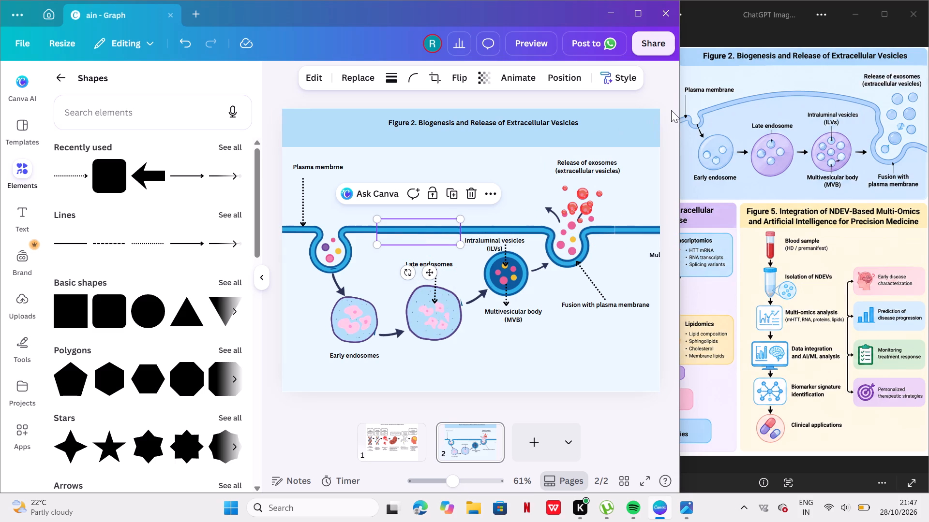
Move the "Release of exosomes (extracellular vesicles)" label slightly right and down, just above the red vesicles.
left_click(588, 173)
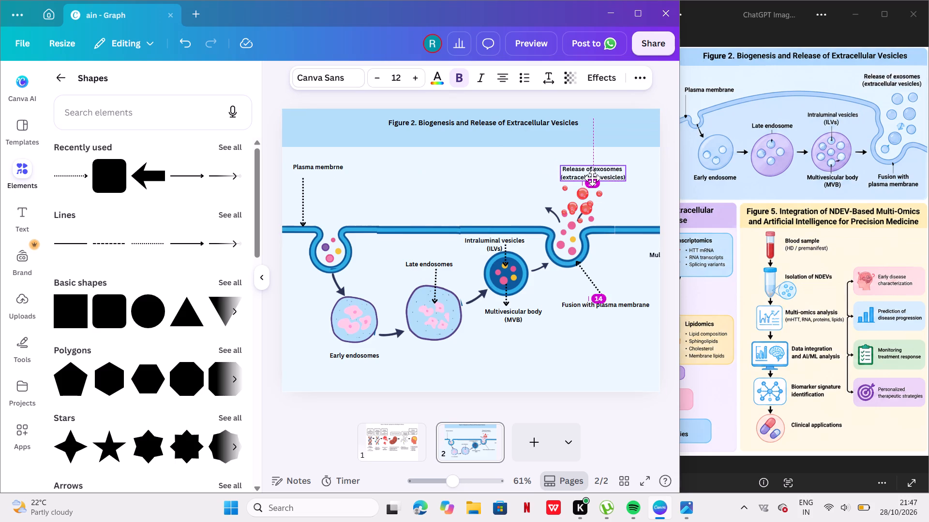
Add a new blank page after the Figure 2 page as page 3.
left_click(642, 187)
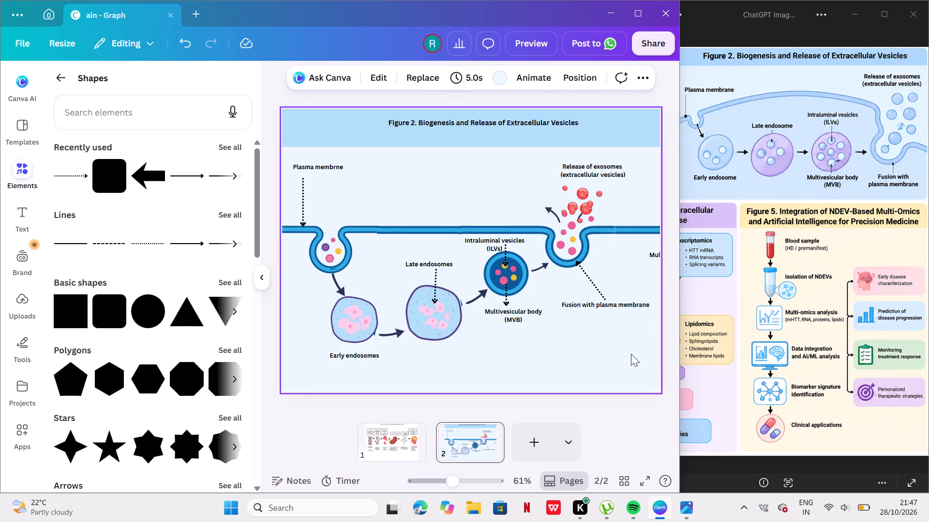
left_click(532, 454)
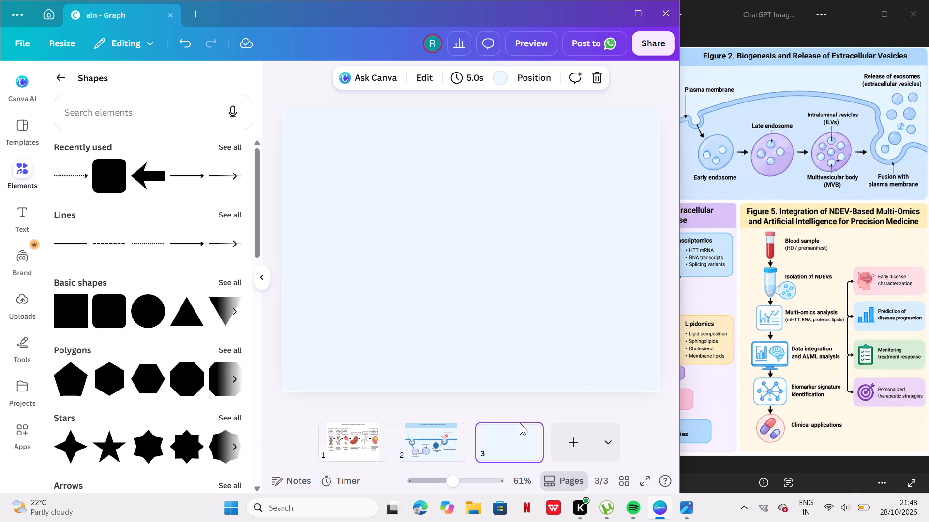
Set the background colour of the new page 3 to white (#ffffff).
left_click(524, 442)
left_click(657, 288)
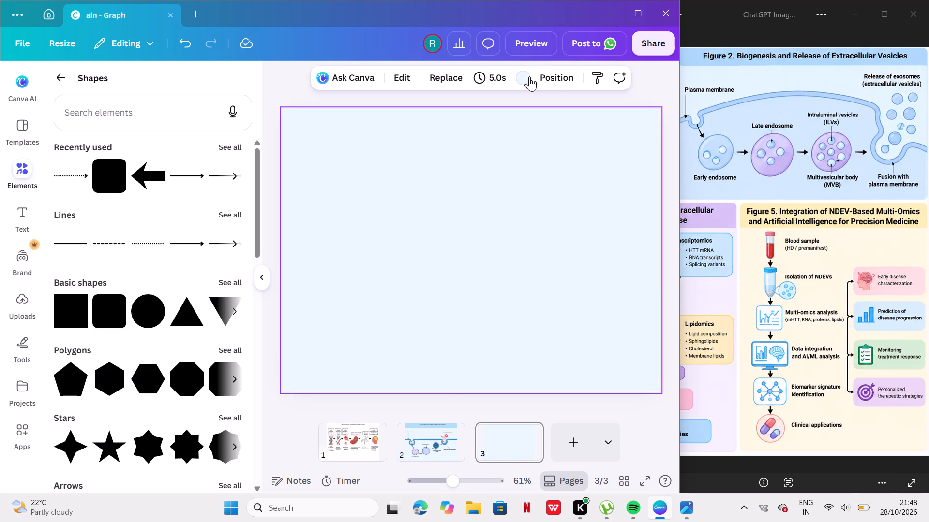
left_click(525, 81)
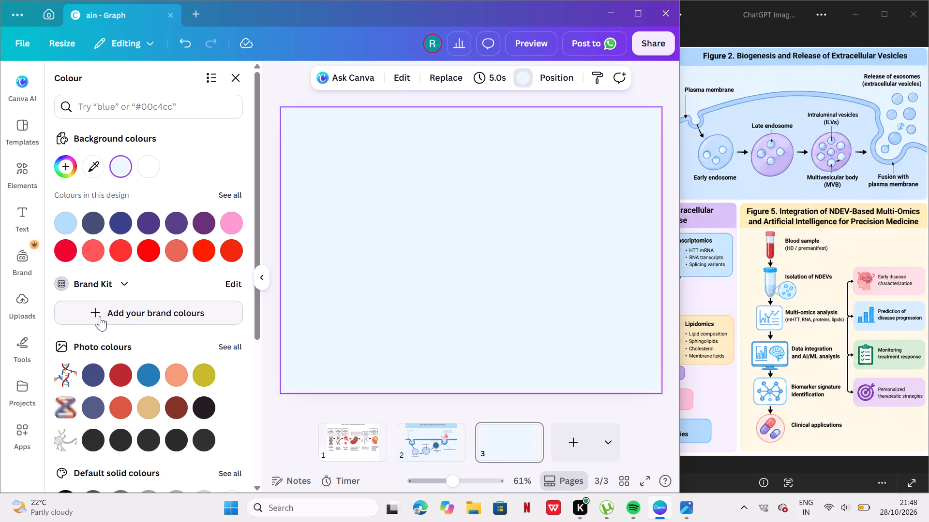
left_click(142, 164)
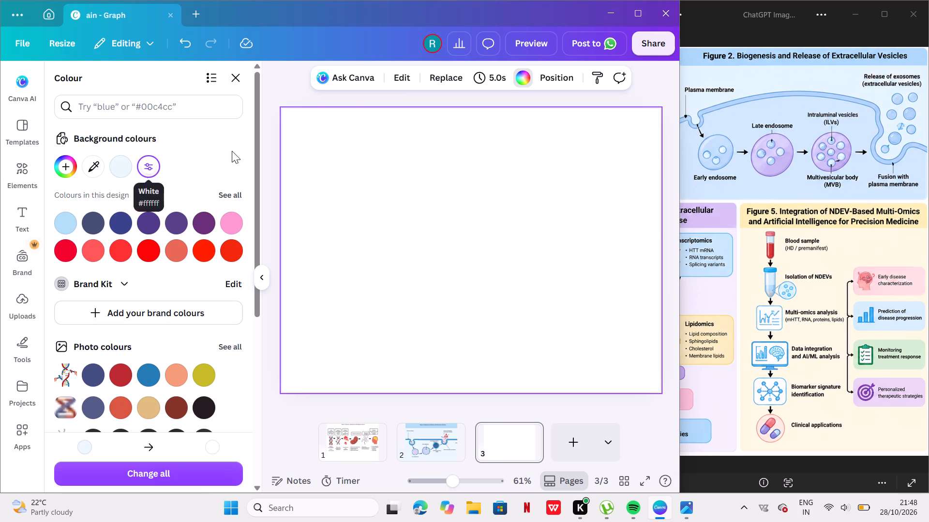
Switch to the reference image in Photos and bring Figure 3 on neuron-derived extracellular vesicles as liquid biopsies into view.
left_click_drag(822, 229, 928, 243)
left_click_drag(710, 232, 928, 241)
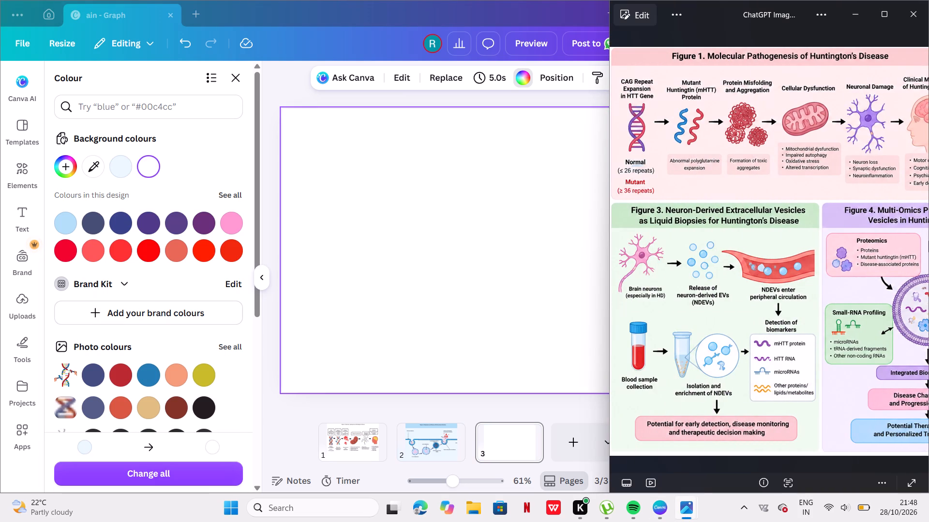
left_click_drag(804, 248, 847, 247)
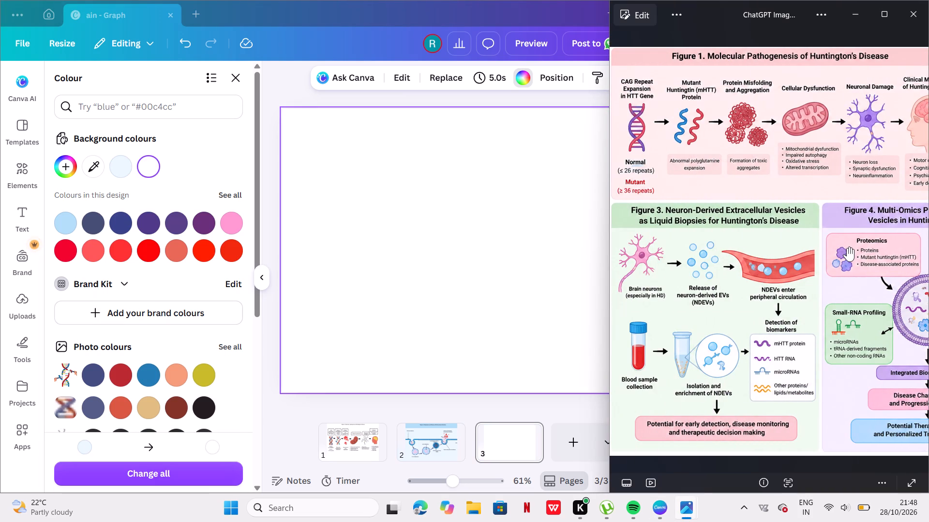